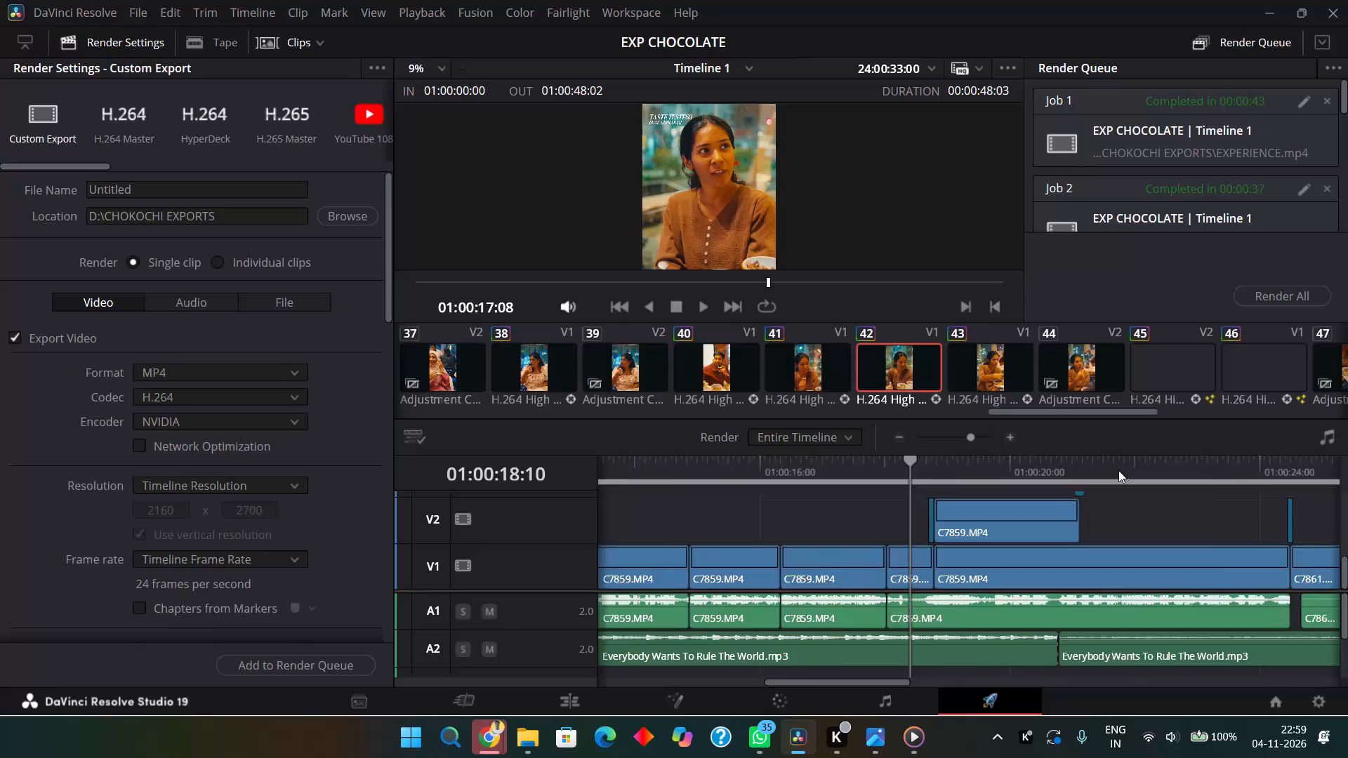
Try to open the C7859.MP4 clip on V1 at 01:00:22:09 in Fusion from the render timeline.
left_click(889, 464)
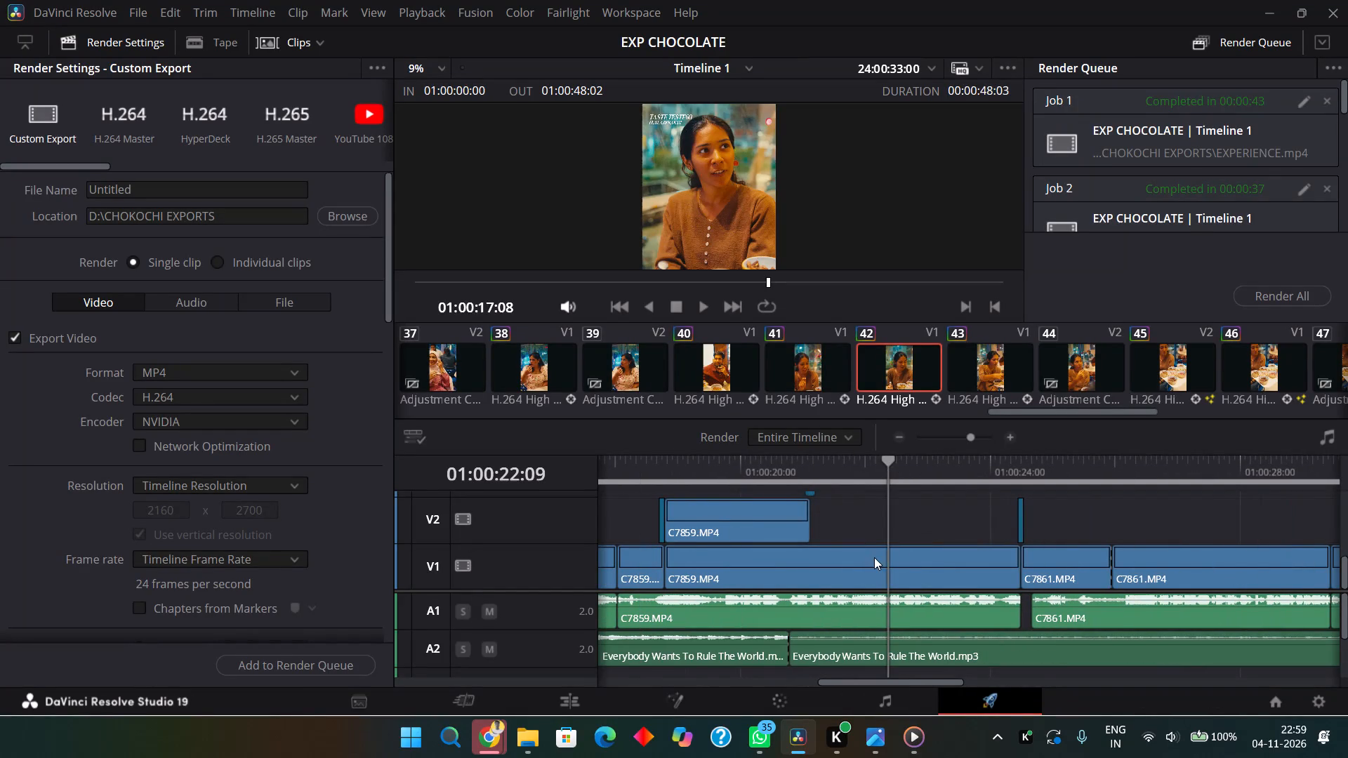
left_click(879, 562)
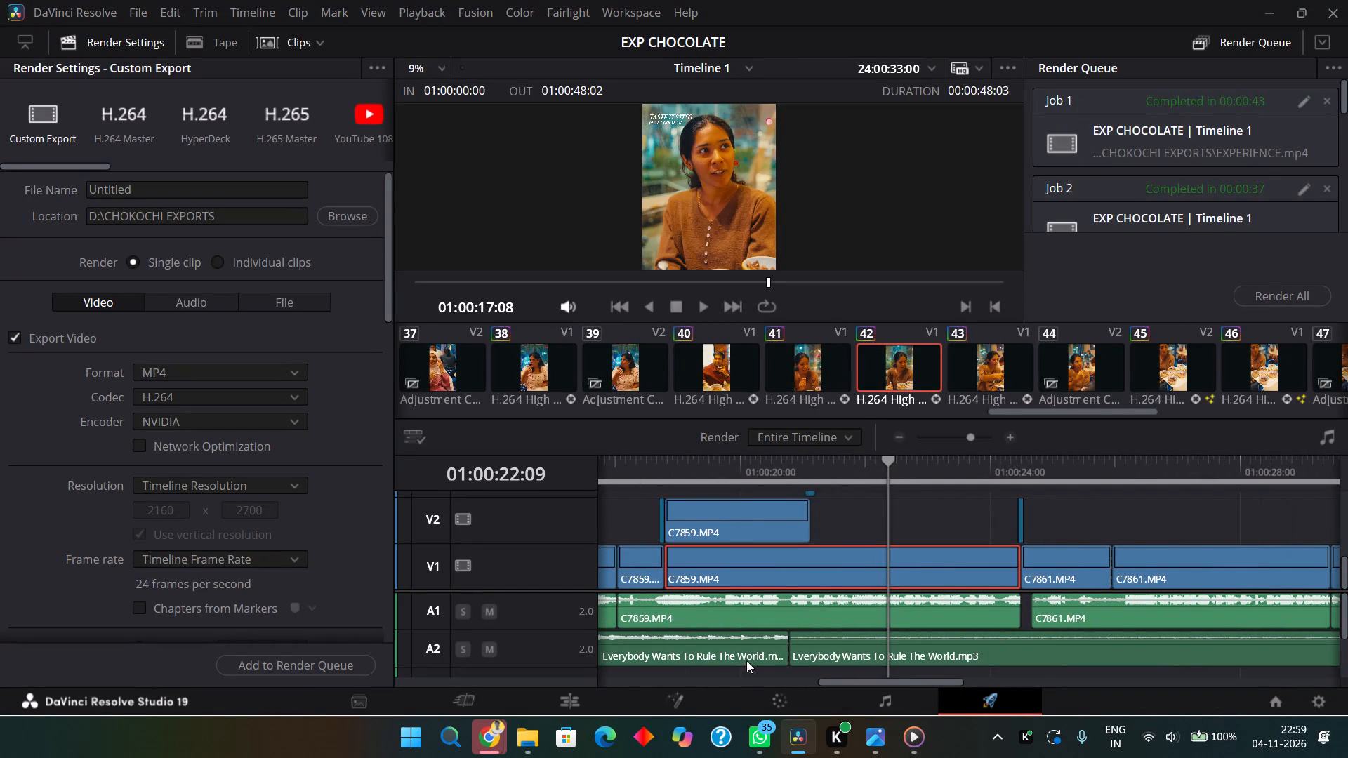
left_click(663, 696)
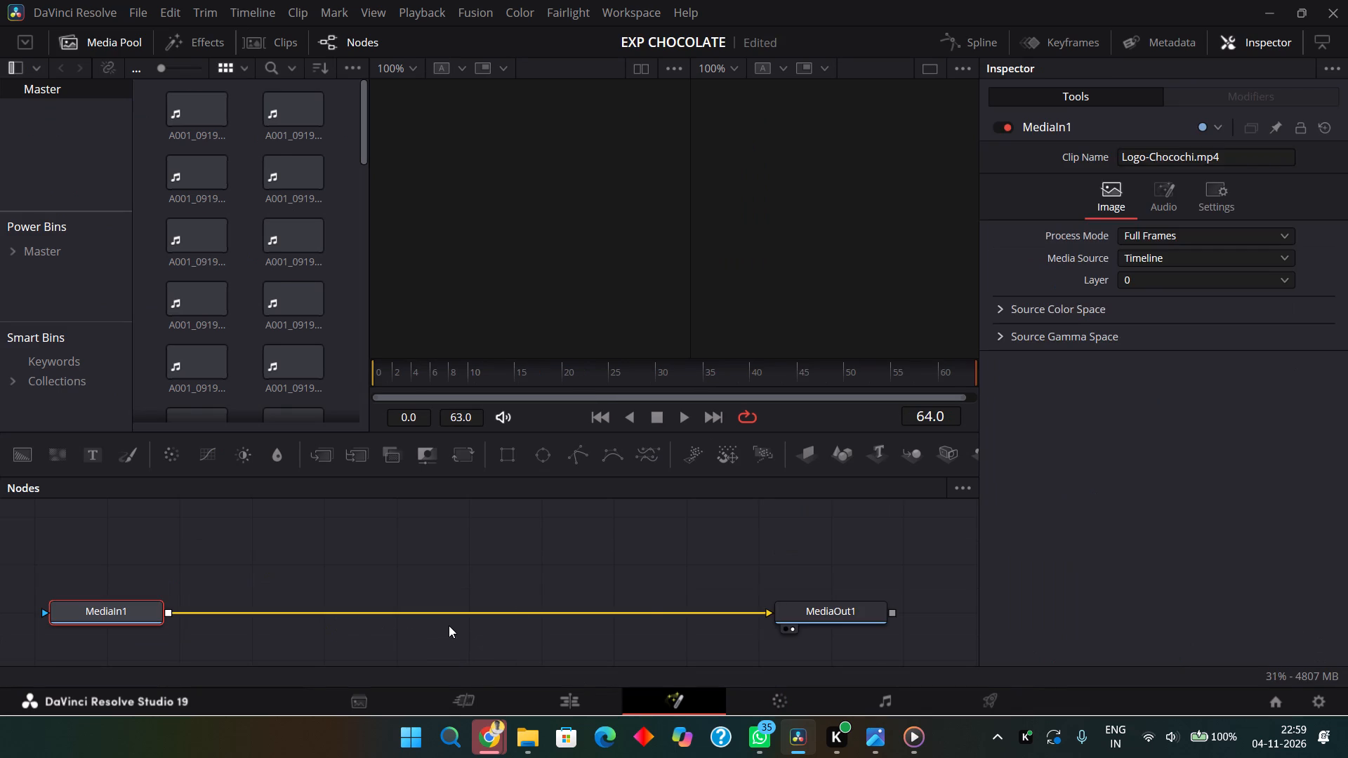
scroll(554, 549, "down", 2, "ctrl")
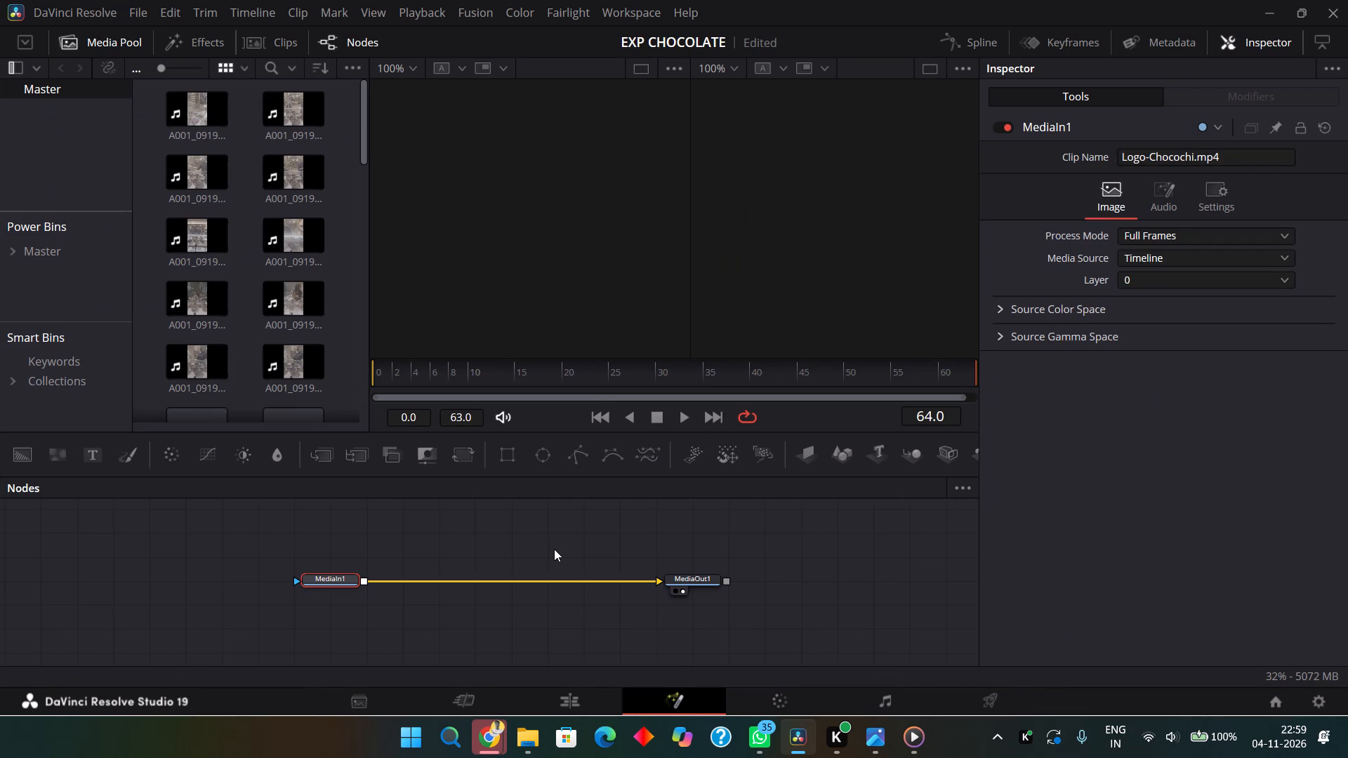
Place the Edit page playhead at 01:00:22:02 over the C7859.MP4 clip on V1 and open that clip in Fusion.
left_click(570, 691)
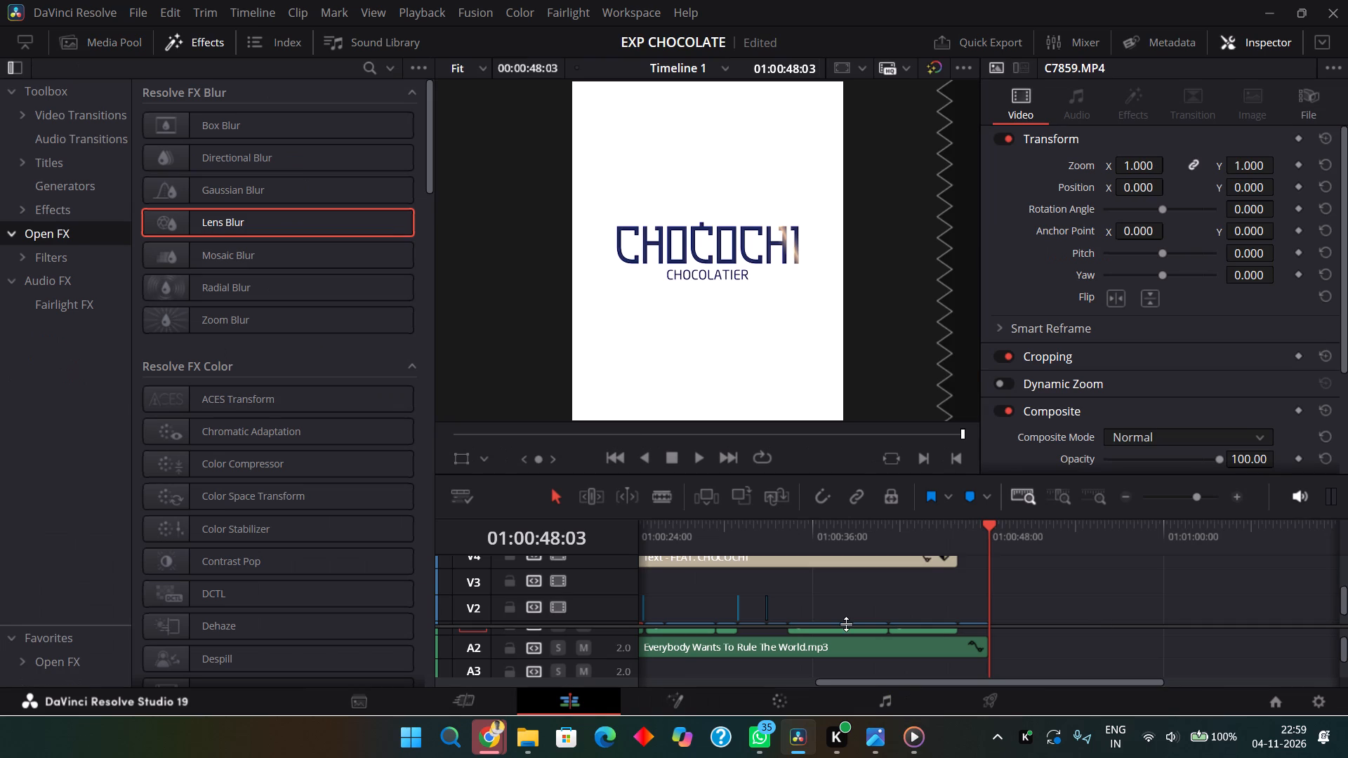
scroll(846, 624, "right", 4)
scroll(914, 604, "down", 1)
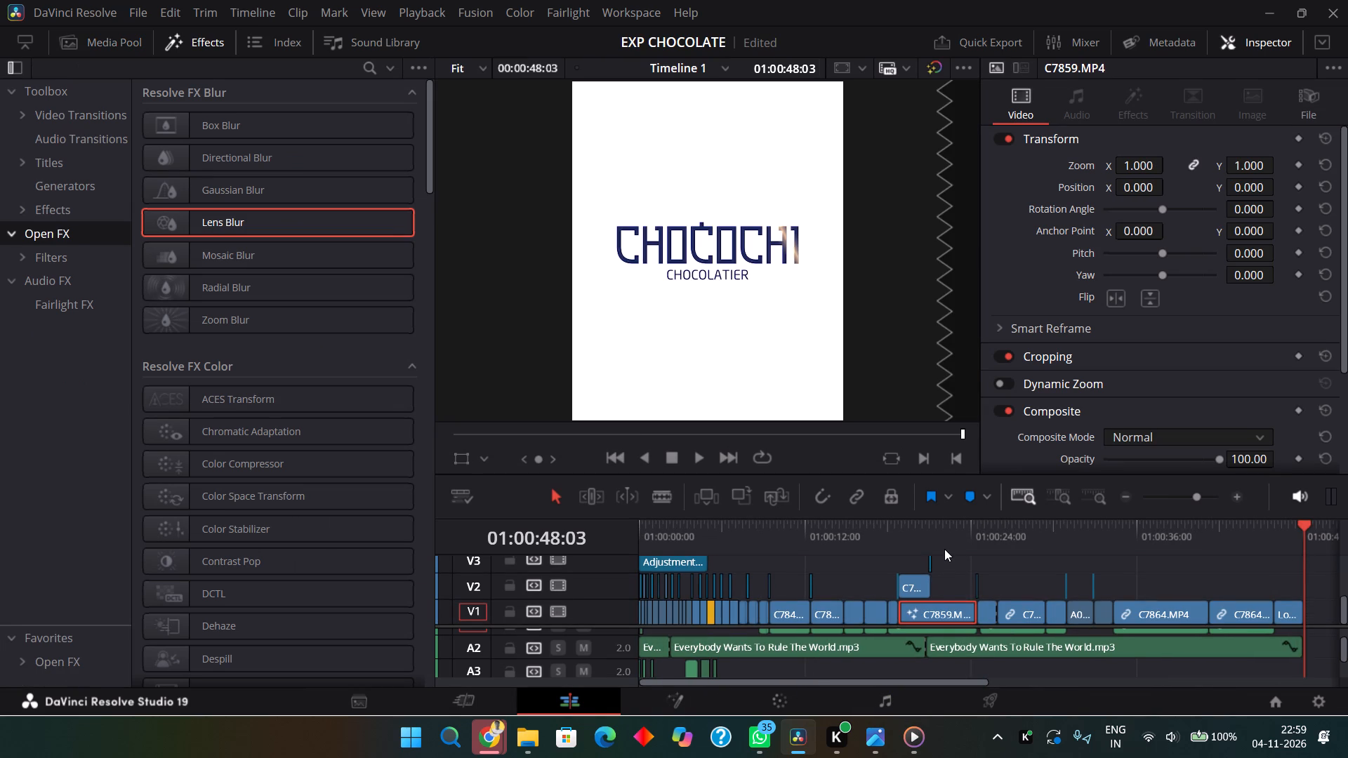
left_click(944, 547)
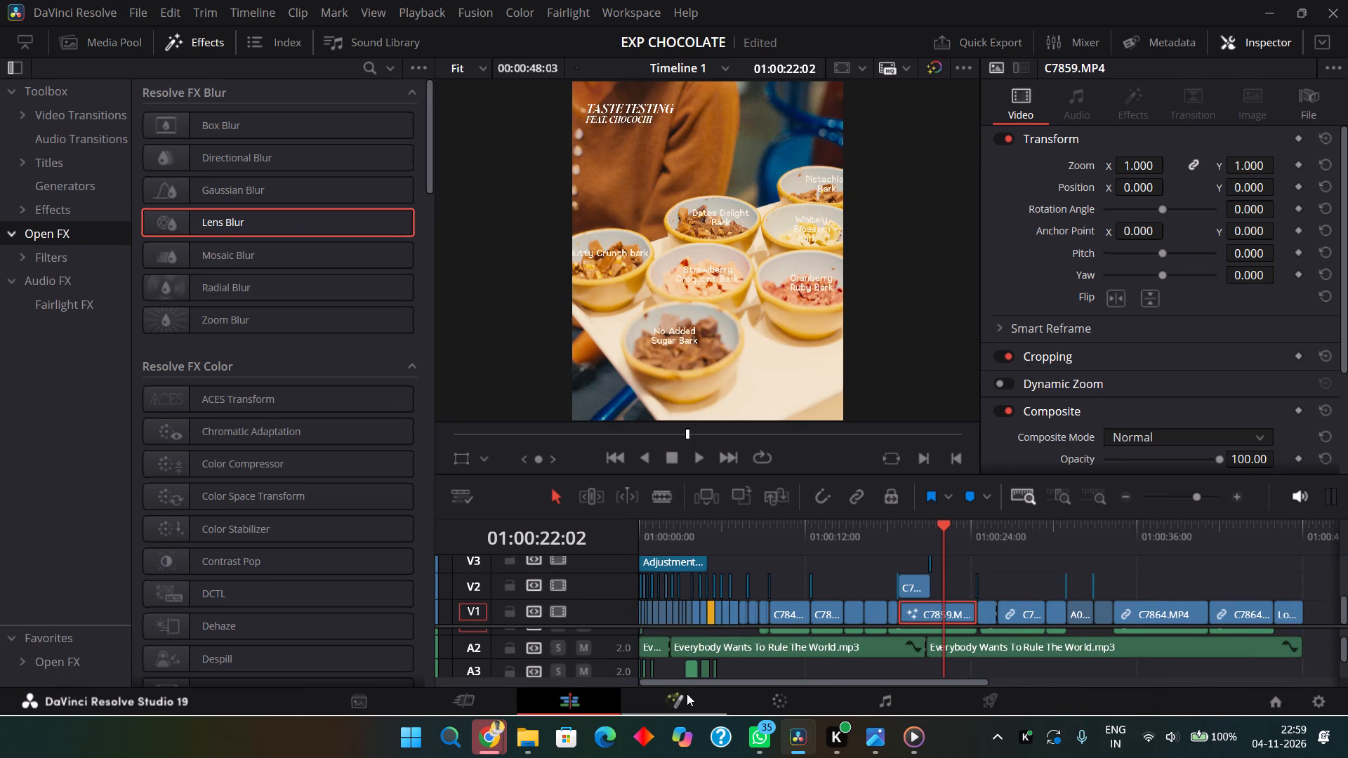
left_click(696, 696)
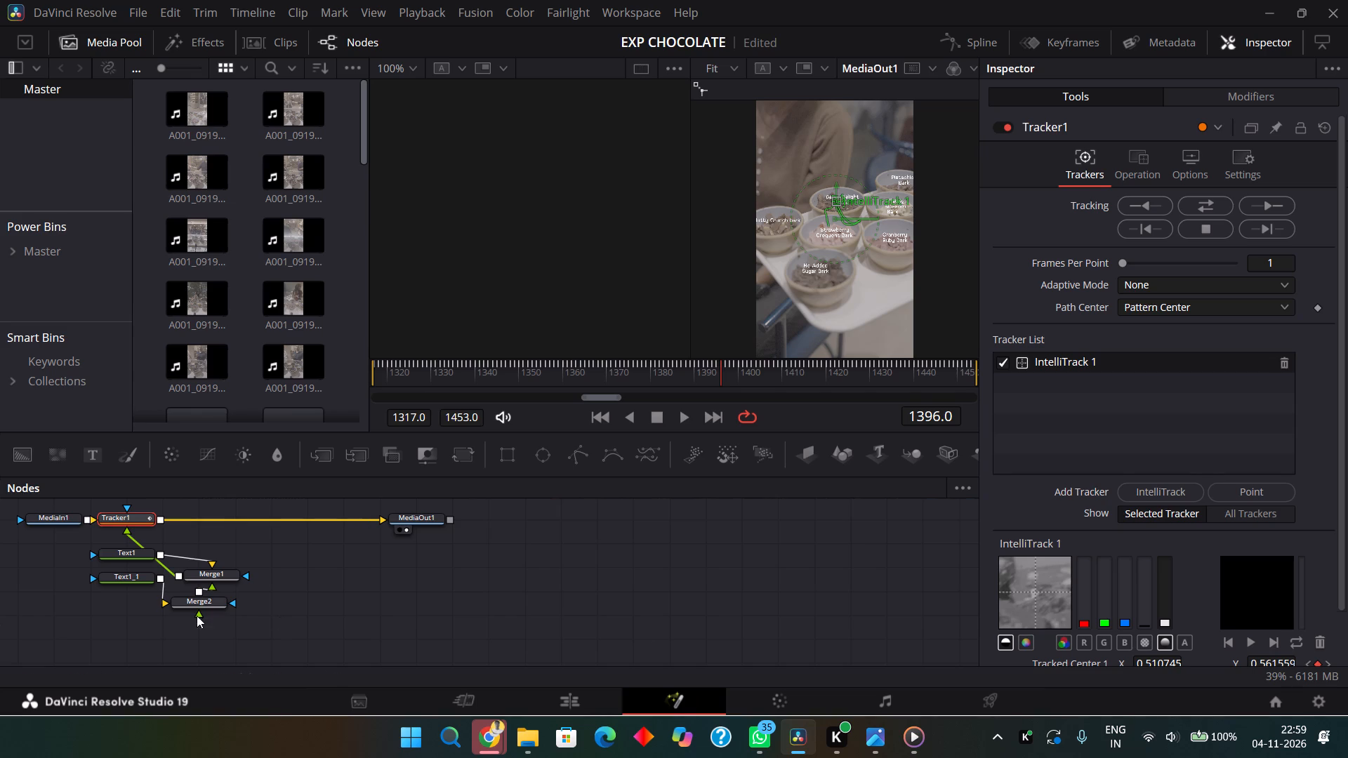
Enlarge the node editor area upward so the whole text and merge node tree fits in it.
scroll(133, 593, "down", 1, "ctrl")
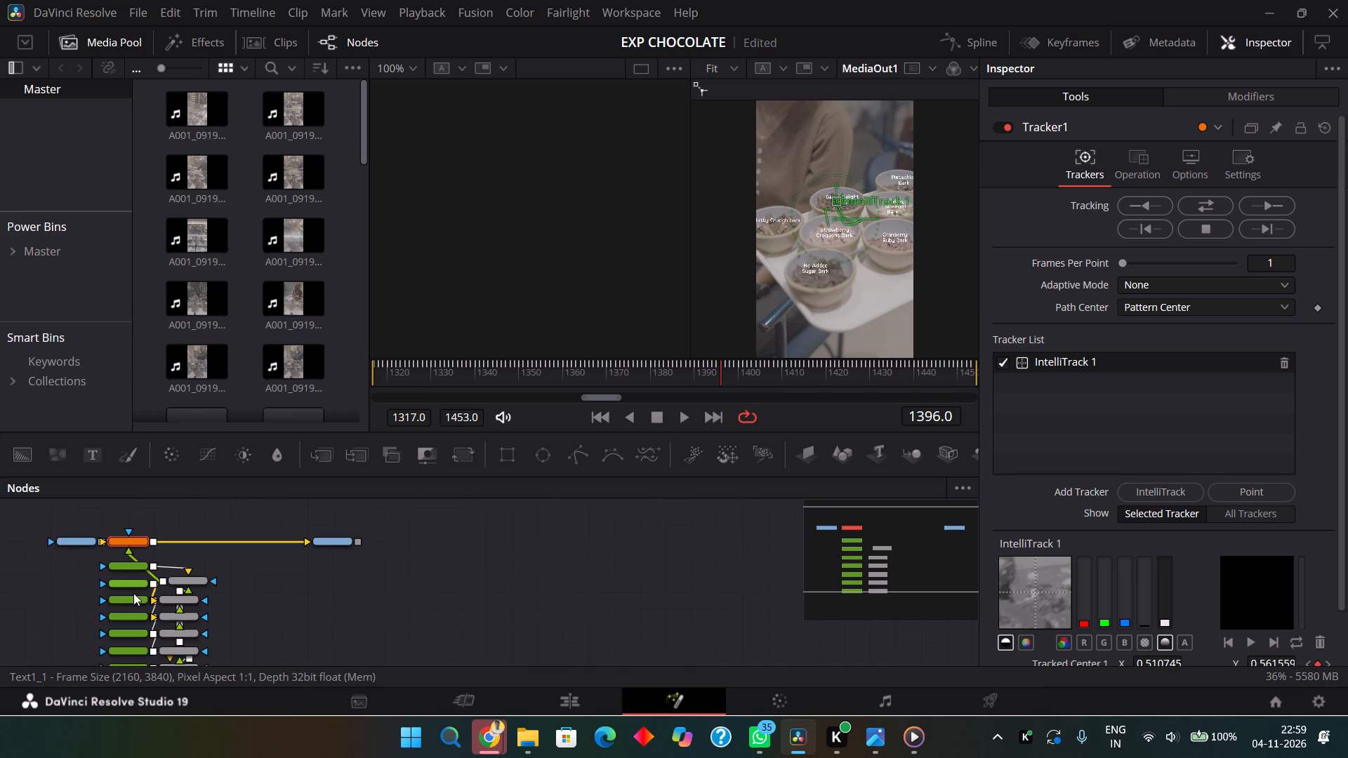
left_click(357, 592)
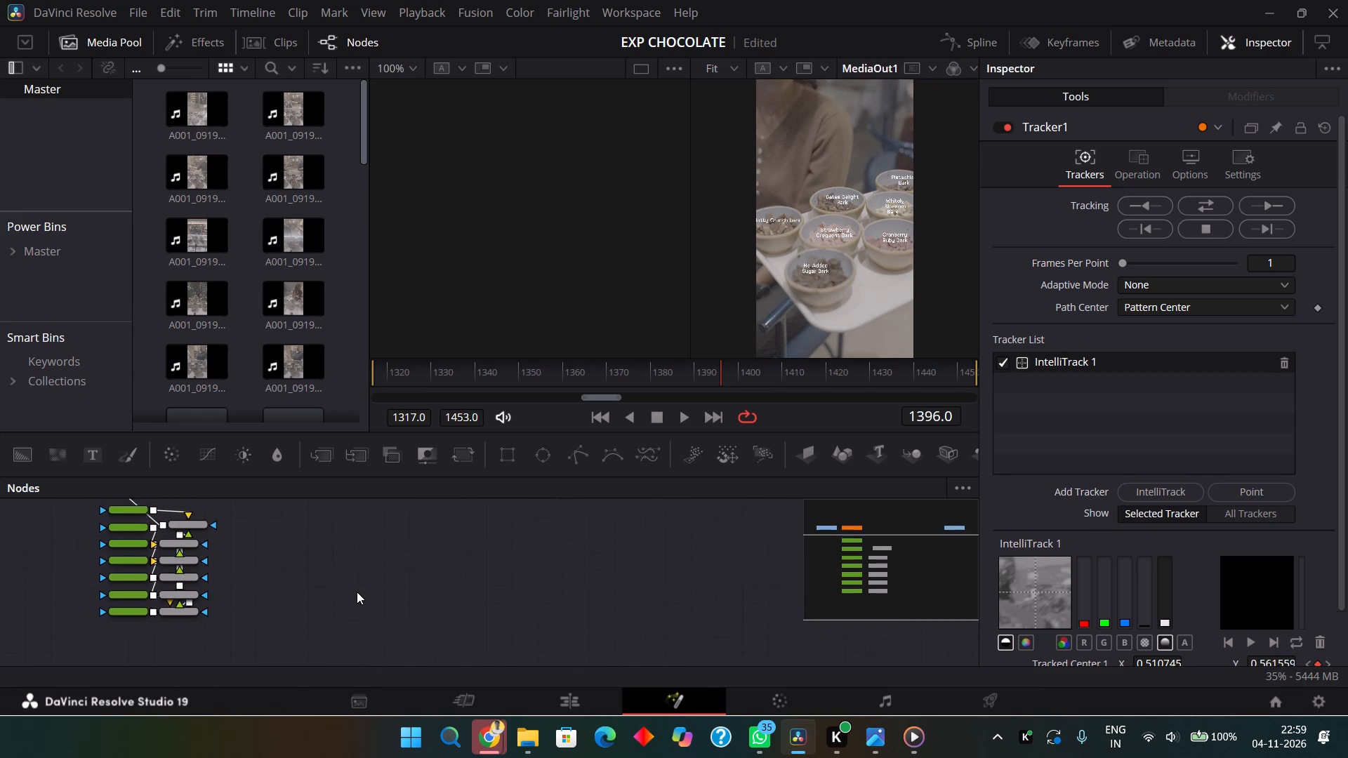
scroll(357, 592, "right", 2)
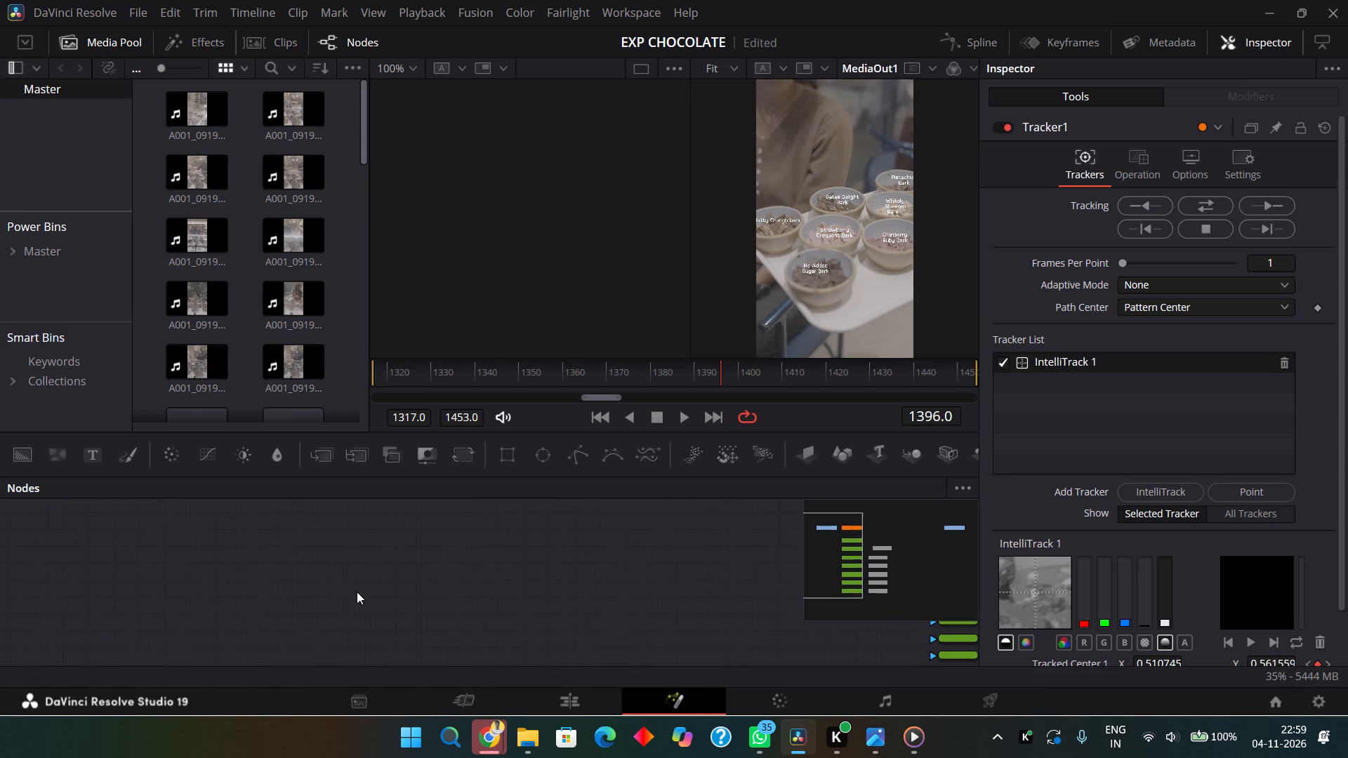
scroll(357, 592, "left", 3)
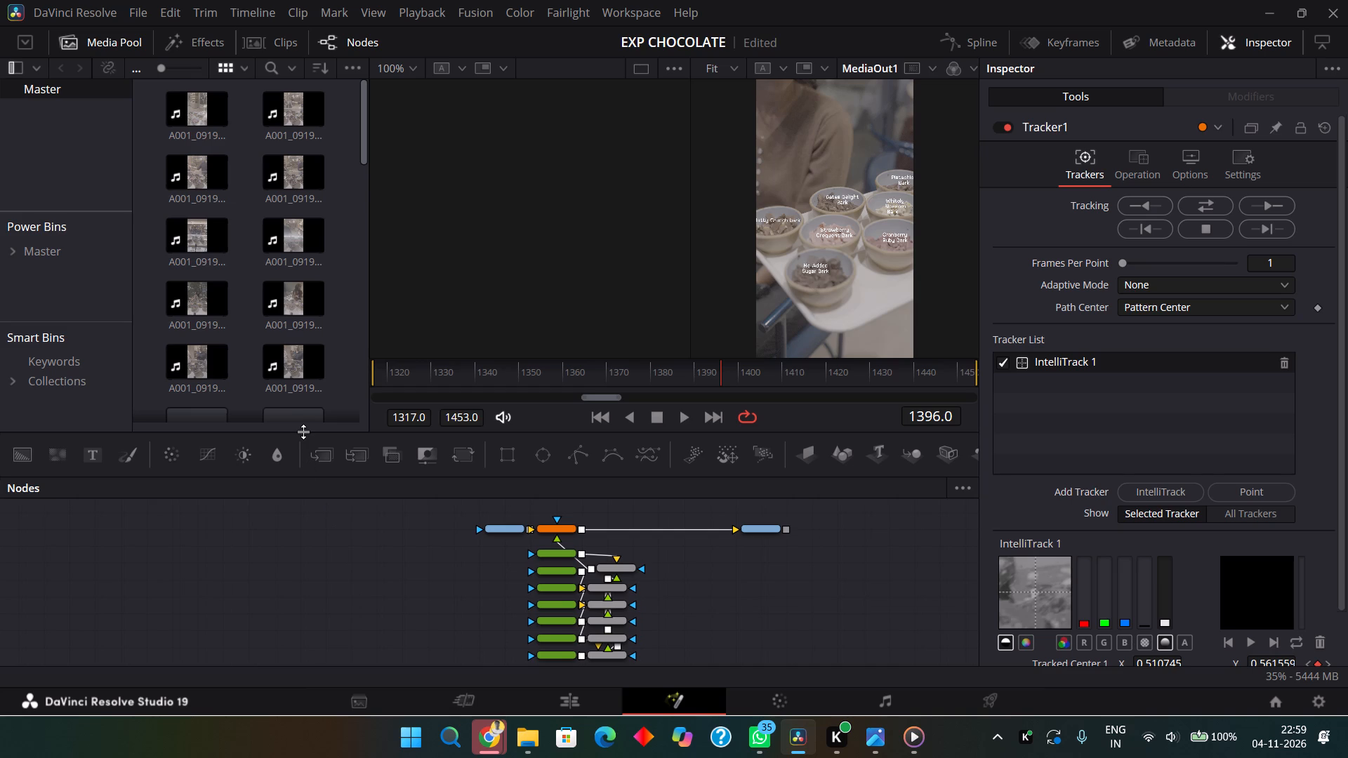
left_click_drag(303, 432, 362, 283)
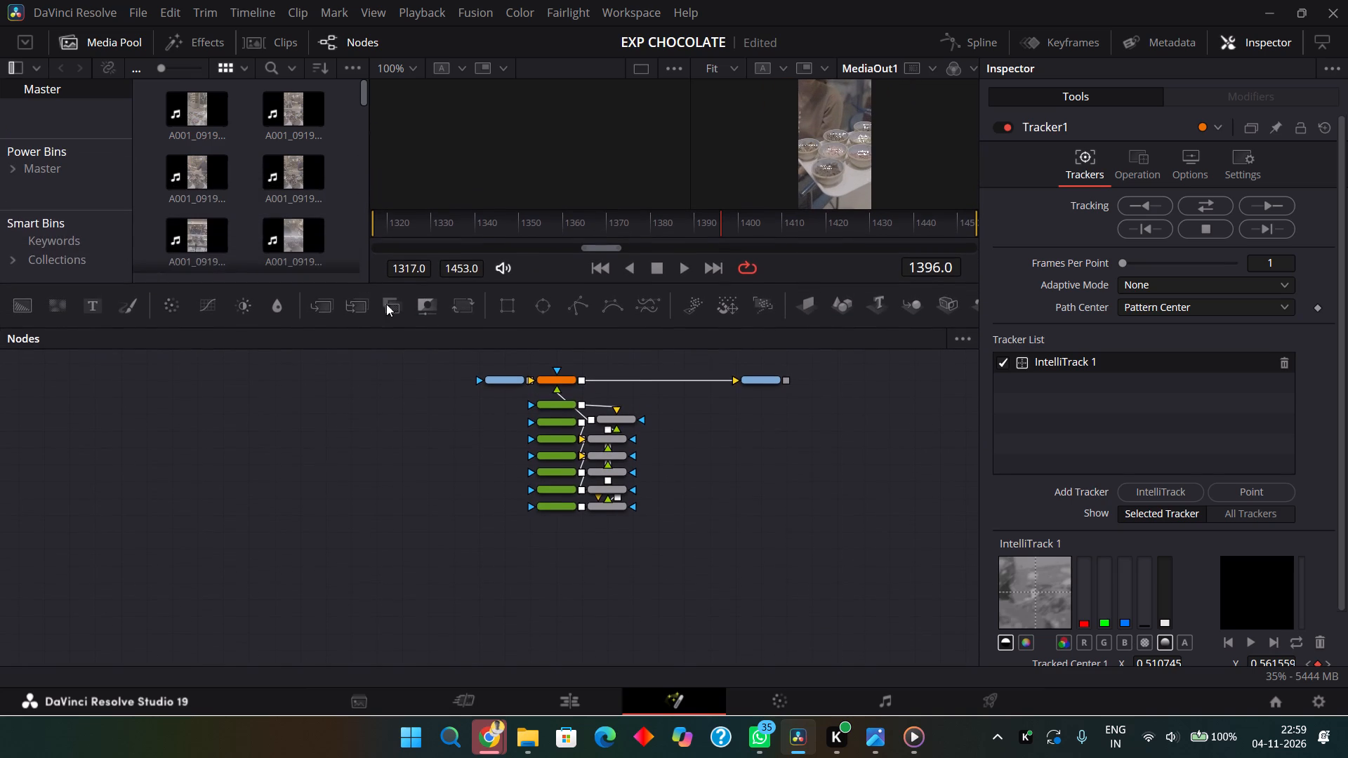
Move the MediaOut1 node close to Tracker1, above the Merge1 node, roughly level with the Tracker1 row.
scroll(517, 444, "up", 3, "ctrl")
scroll(517, 444, "down", 1, "ctrl")
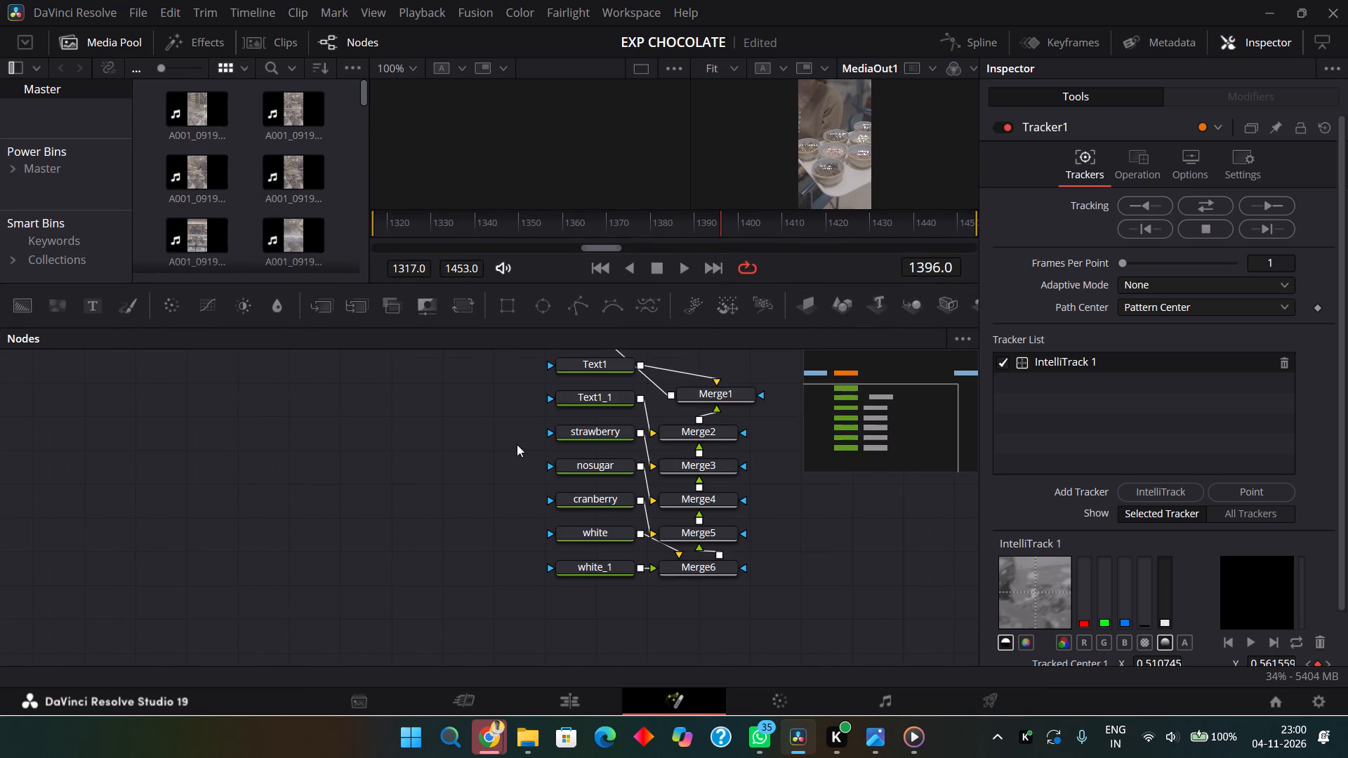
scroll(517, 444, "up", 1)
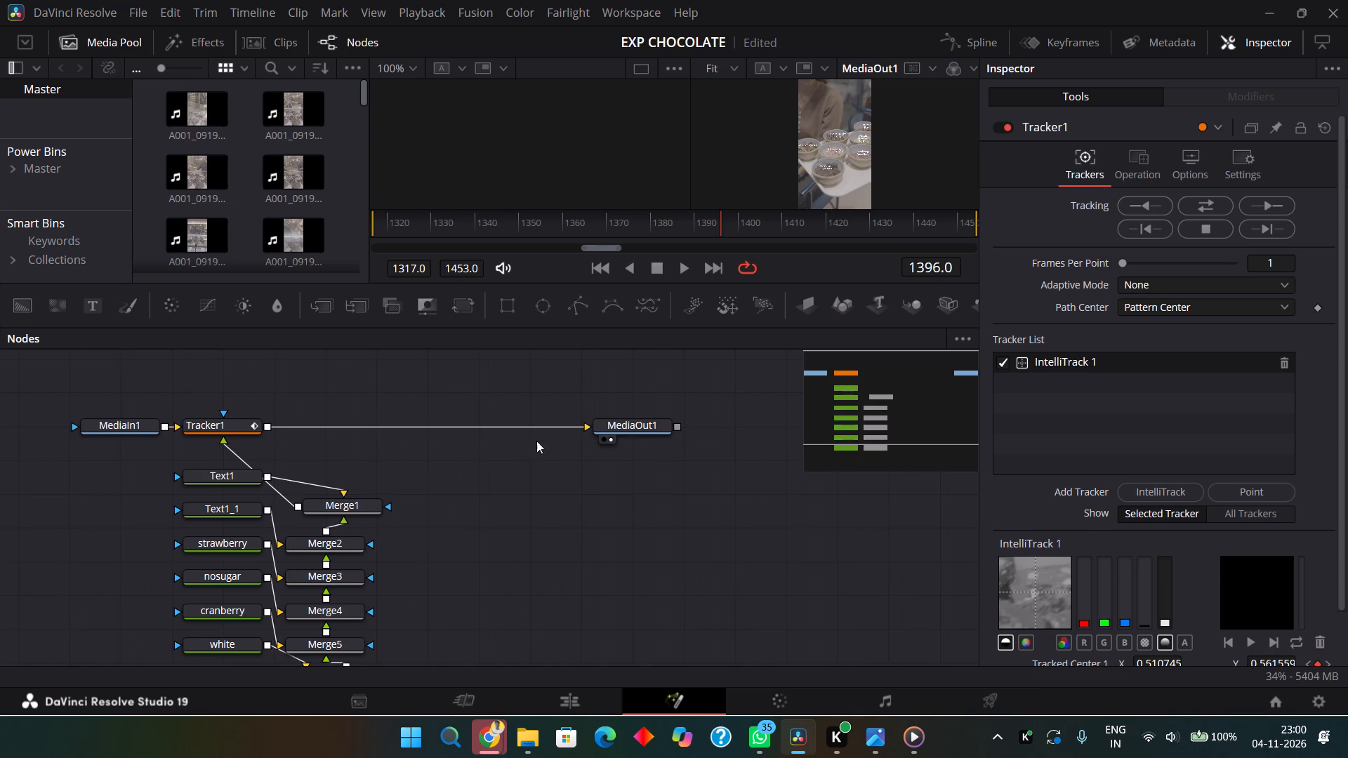
left_click_drag(652, 427, 400, 424)
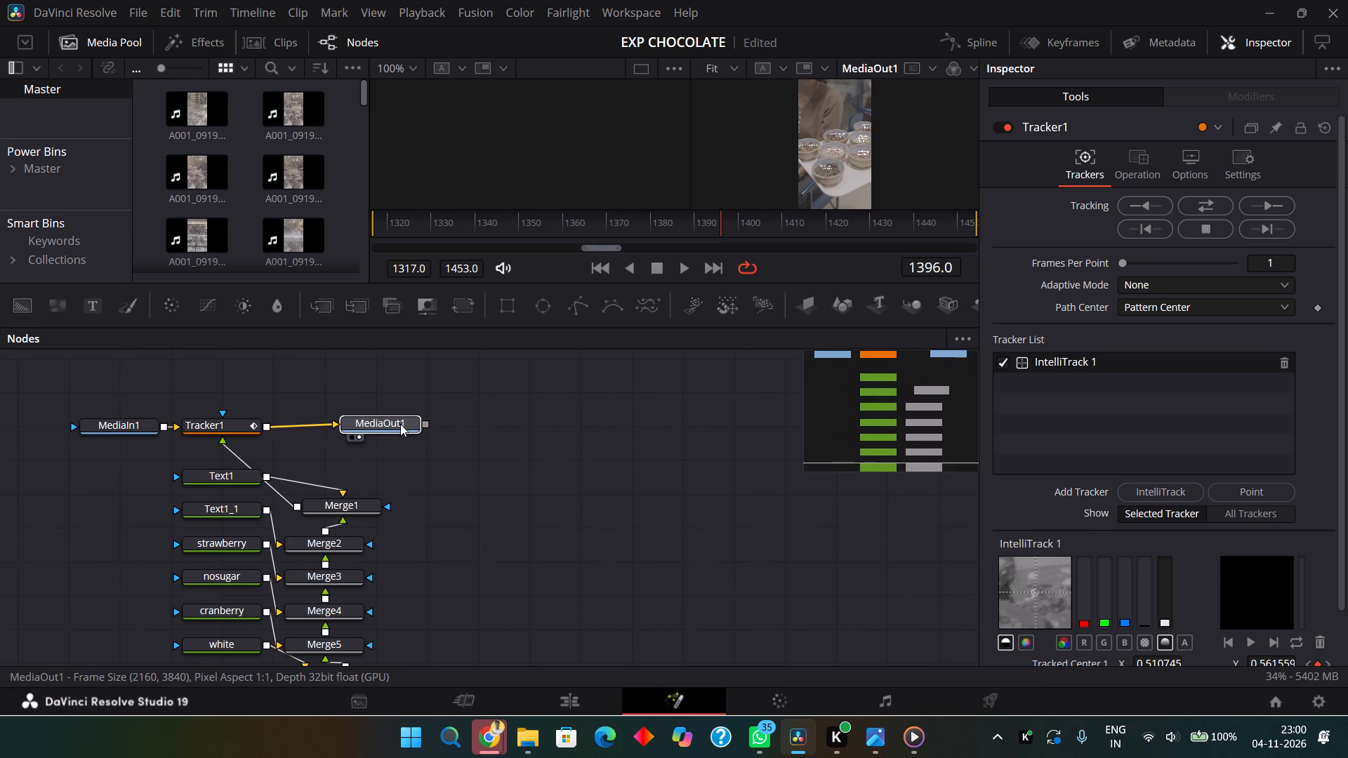
left_click_drag(400, 424, 386, 430)
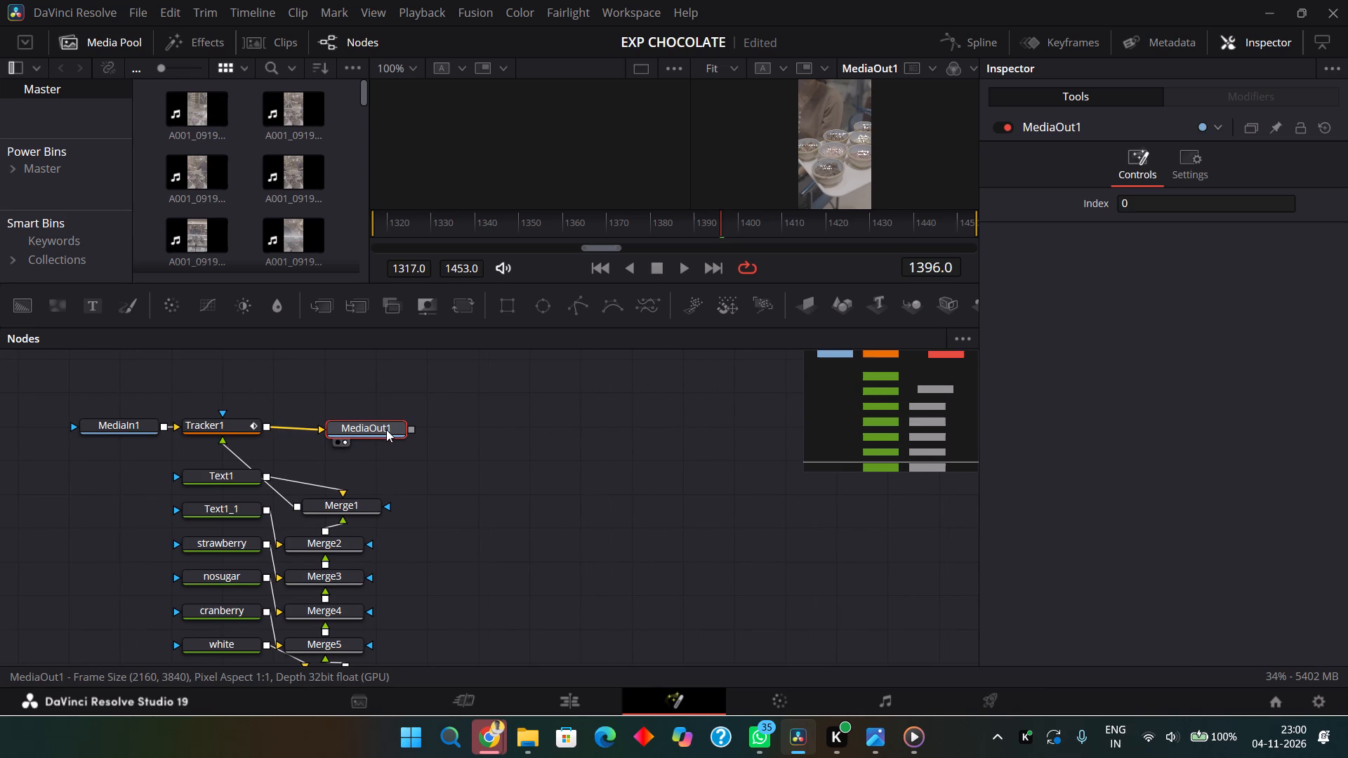
Enlarge the node editor further, keeping only a small strip of the viewers above it.
scroll(386, 430, "down", 1, "ctrl")
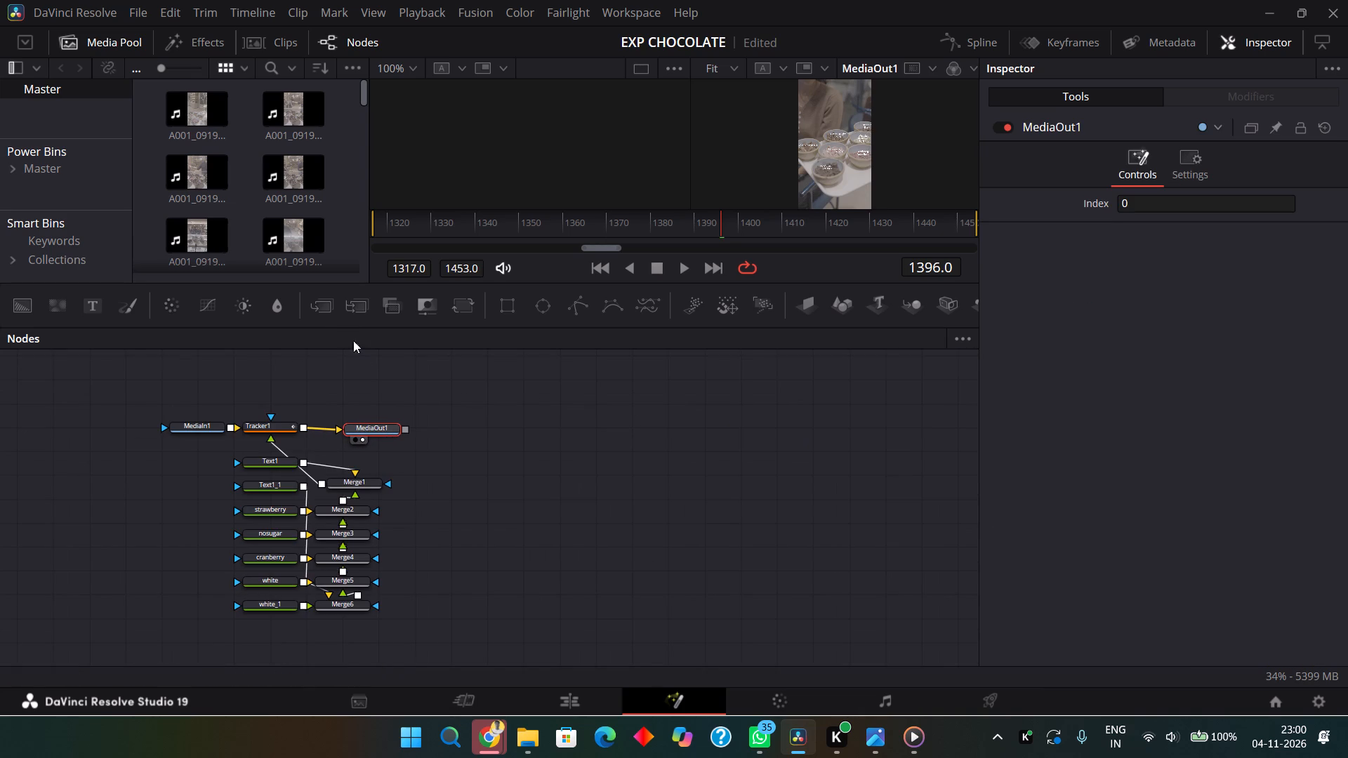
left_click_drag(344, 326, 348, 189)
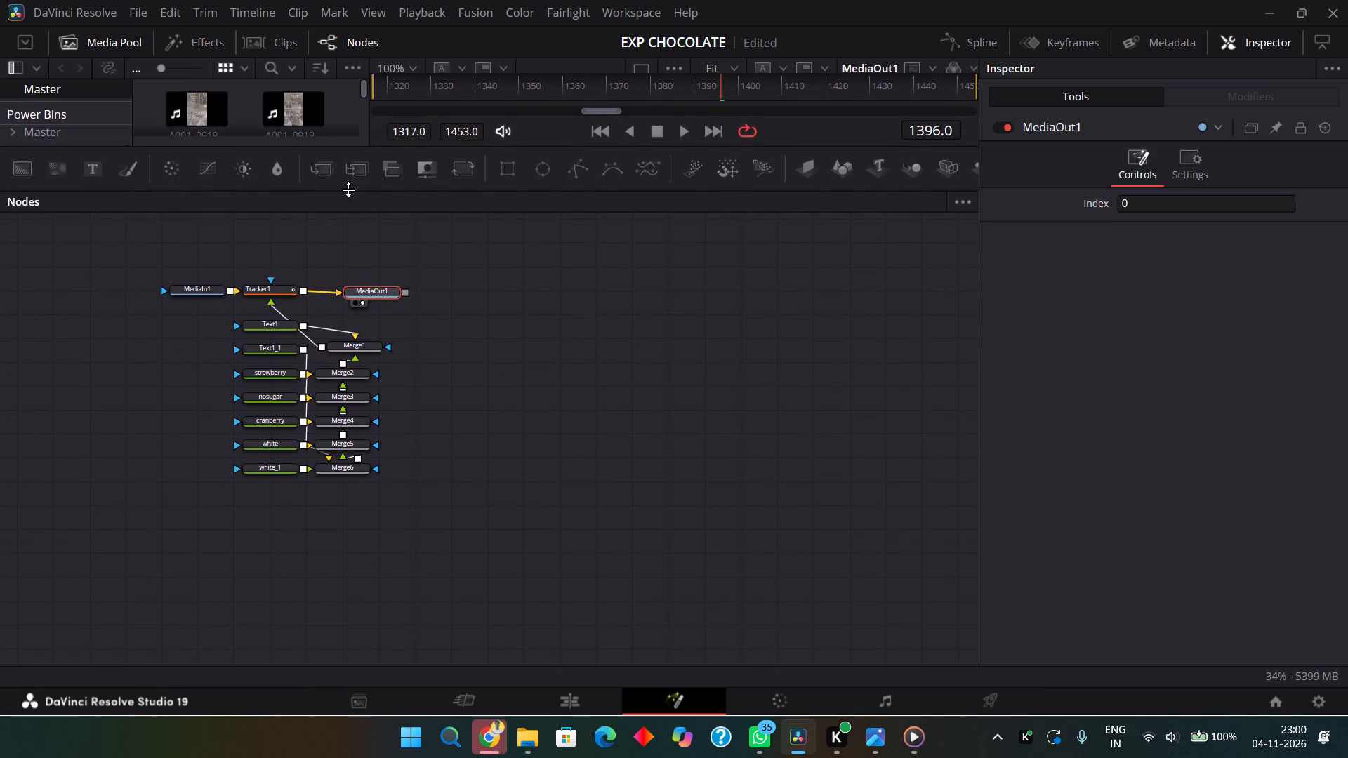
left_click_drag(348, 189, 397, 246)
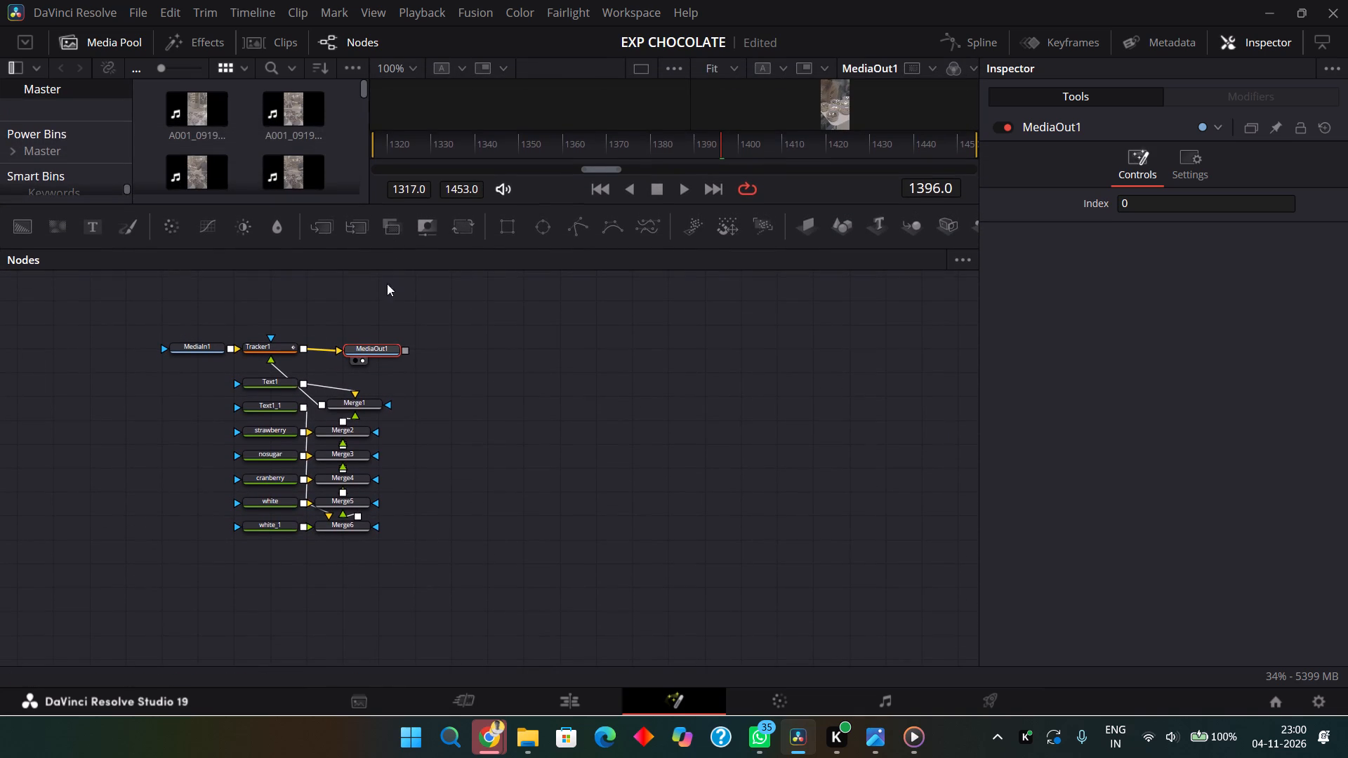
Frame the node tree and capture a selection screenshot from MediaIn1 and MediaOut1 down to the white and Merge5 nodes.
scroll(249, 441, "up", 2, "ctrl")
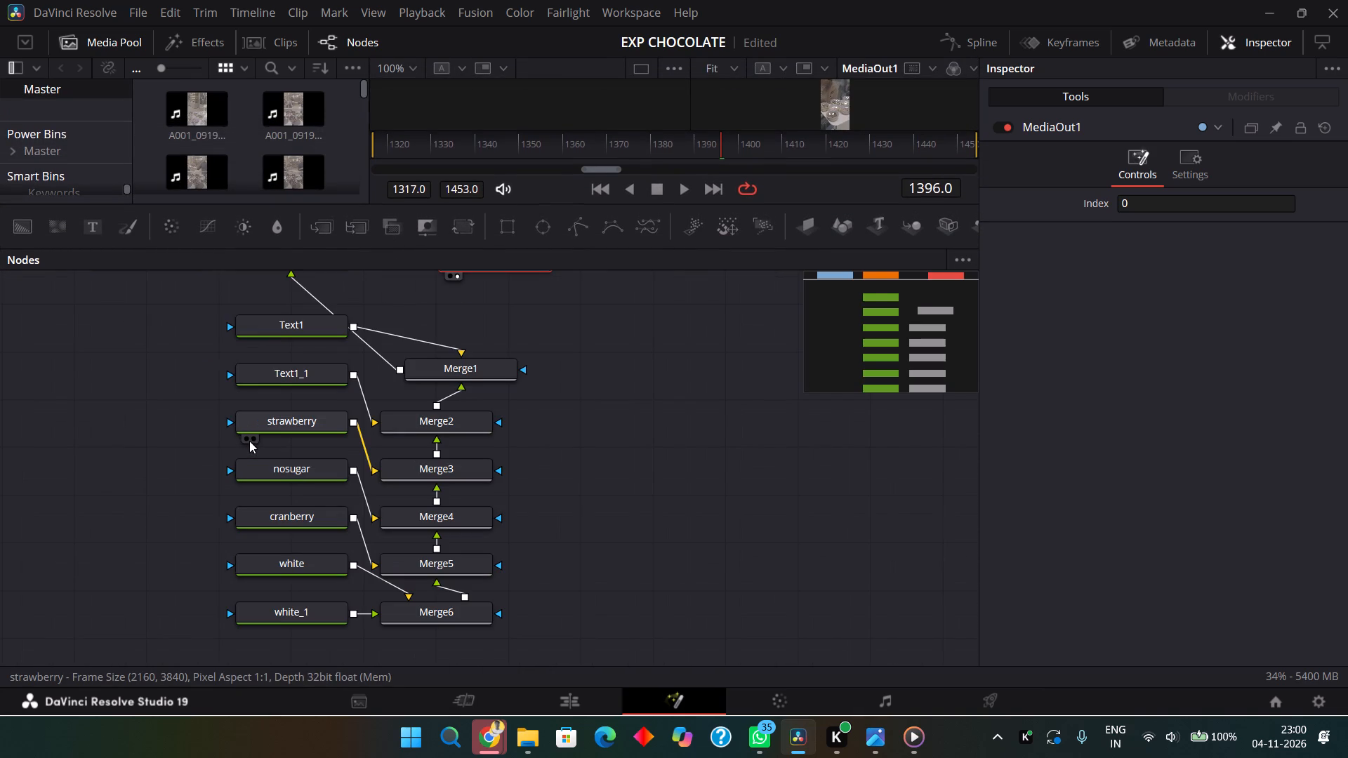
scroll(249, 441, "down", 1, "ctrl")
scroll(308, 415, "up", 1)
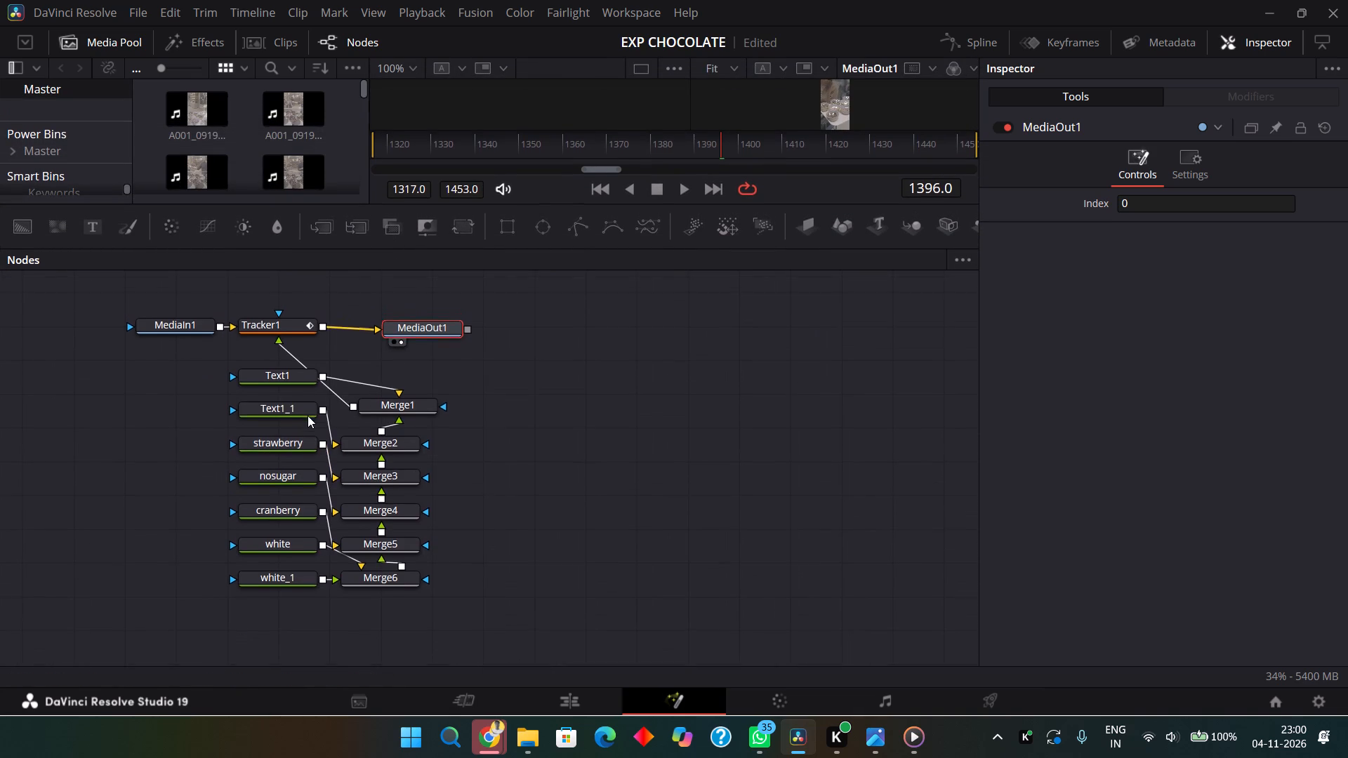
scroll(308, 415, "up", 1)
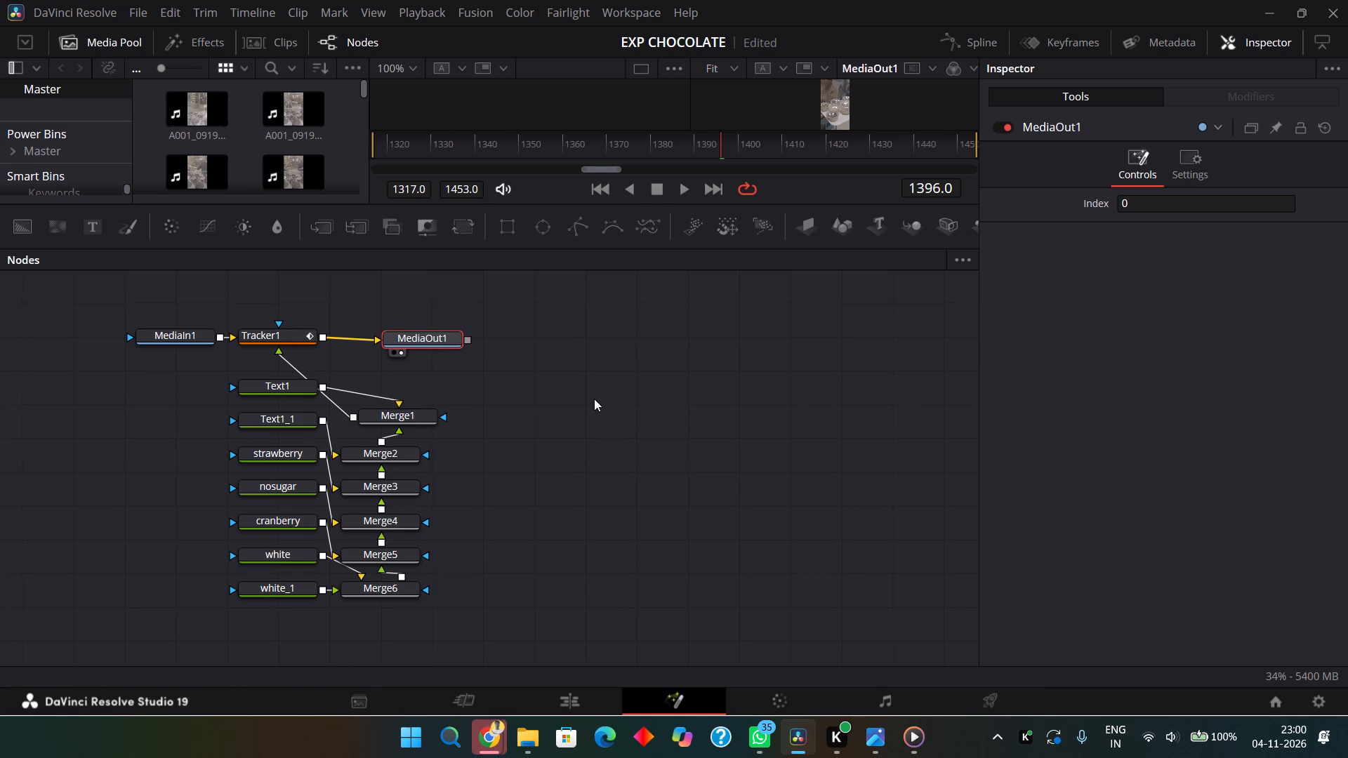
scroll(711, 389, "up", 1, "ctrl")
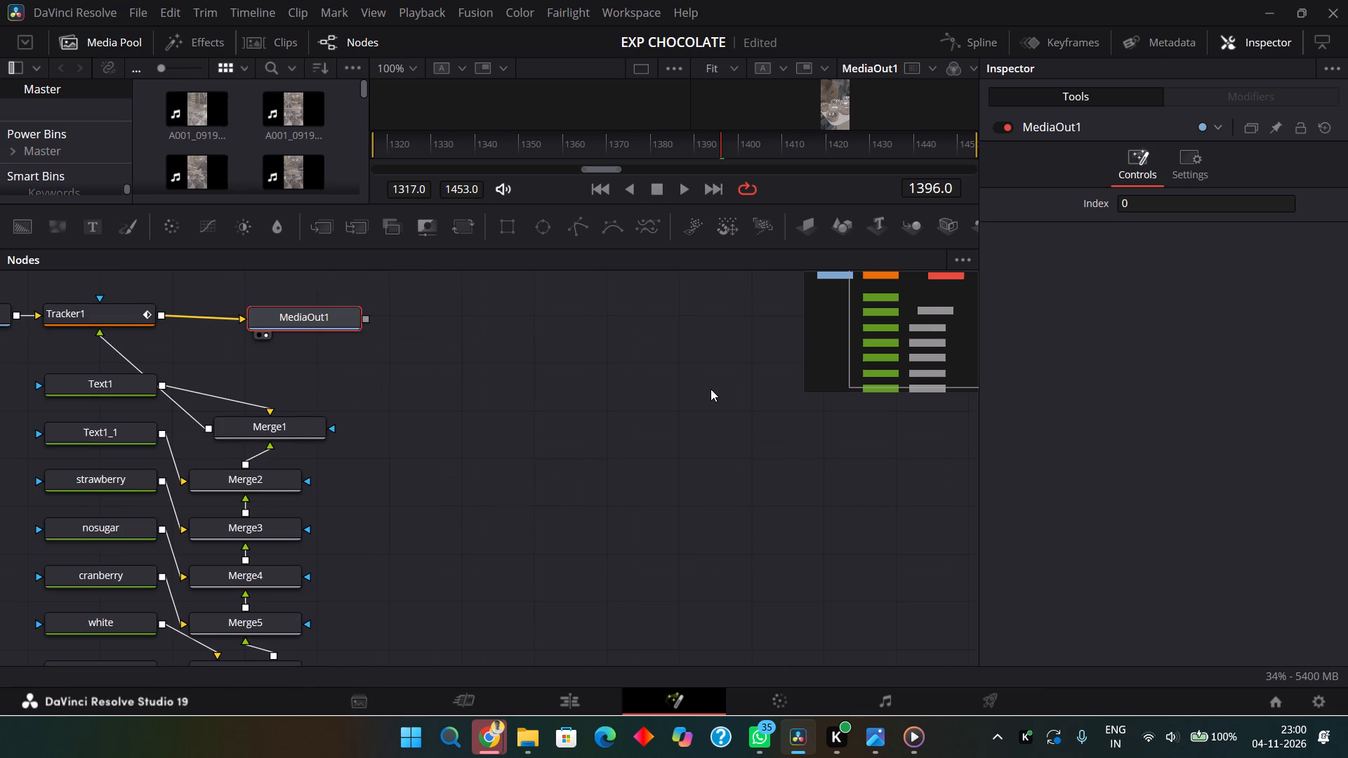
scroll(711, 389, "right", 1)
scroll(711, 389, "down", 1)
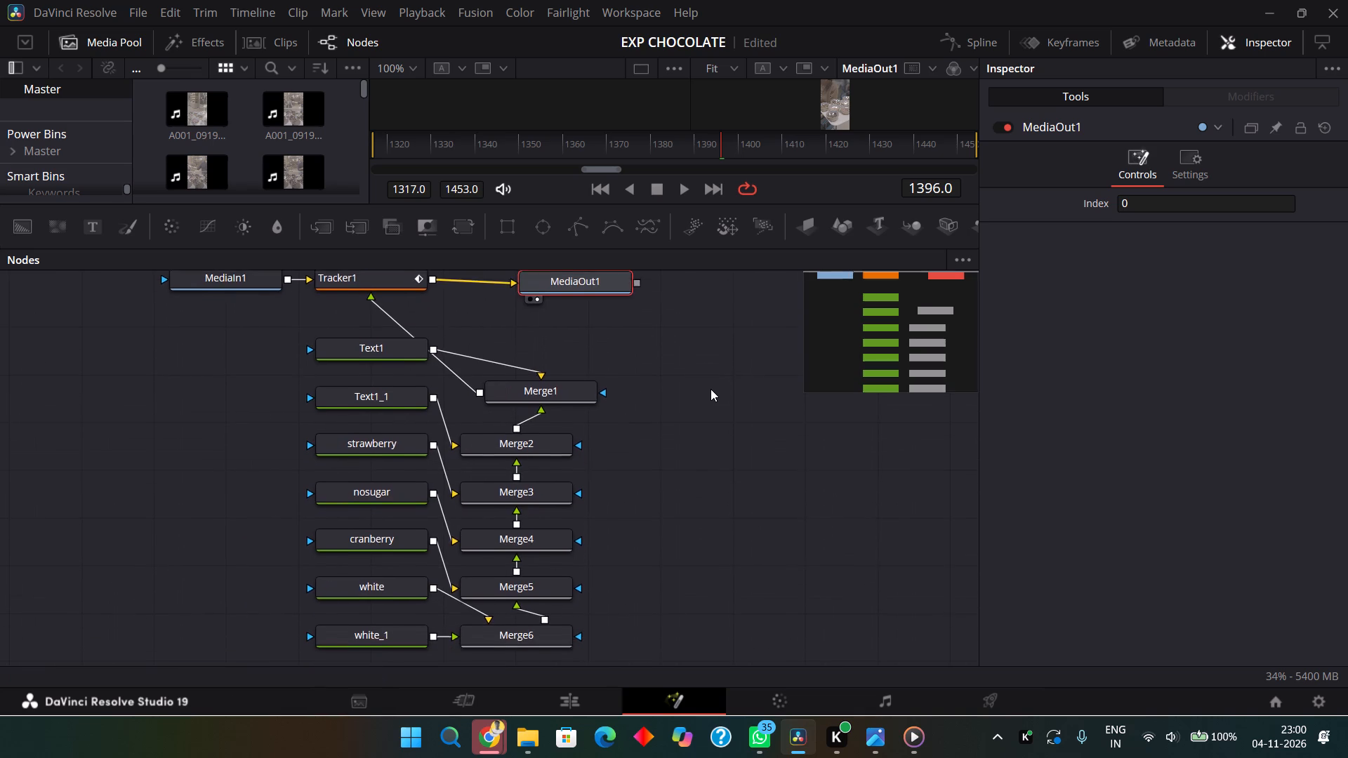
scroll(711, 389, "down", 1)
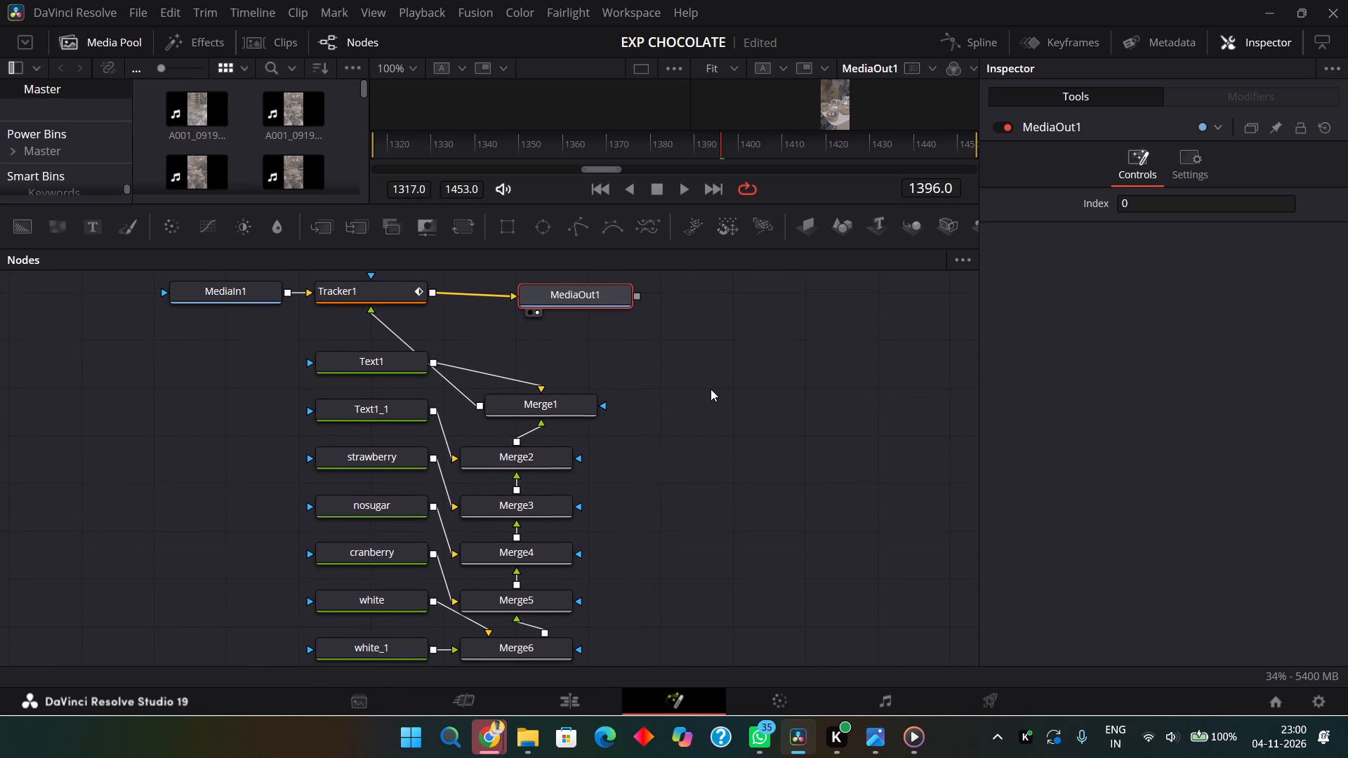
scroll(711, 389, "down", 2)
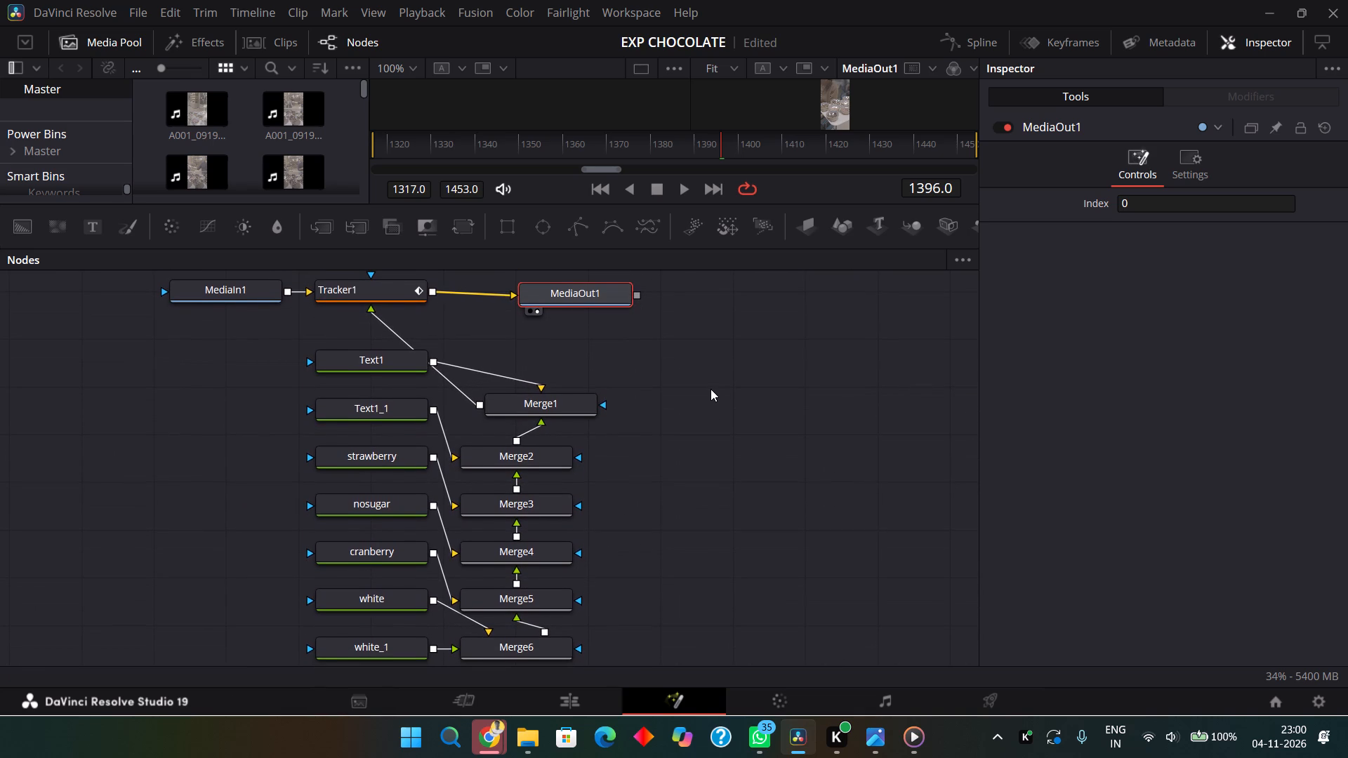
key("Print")
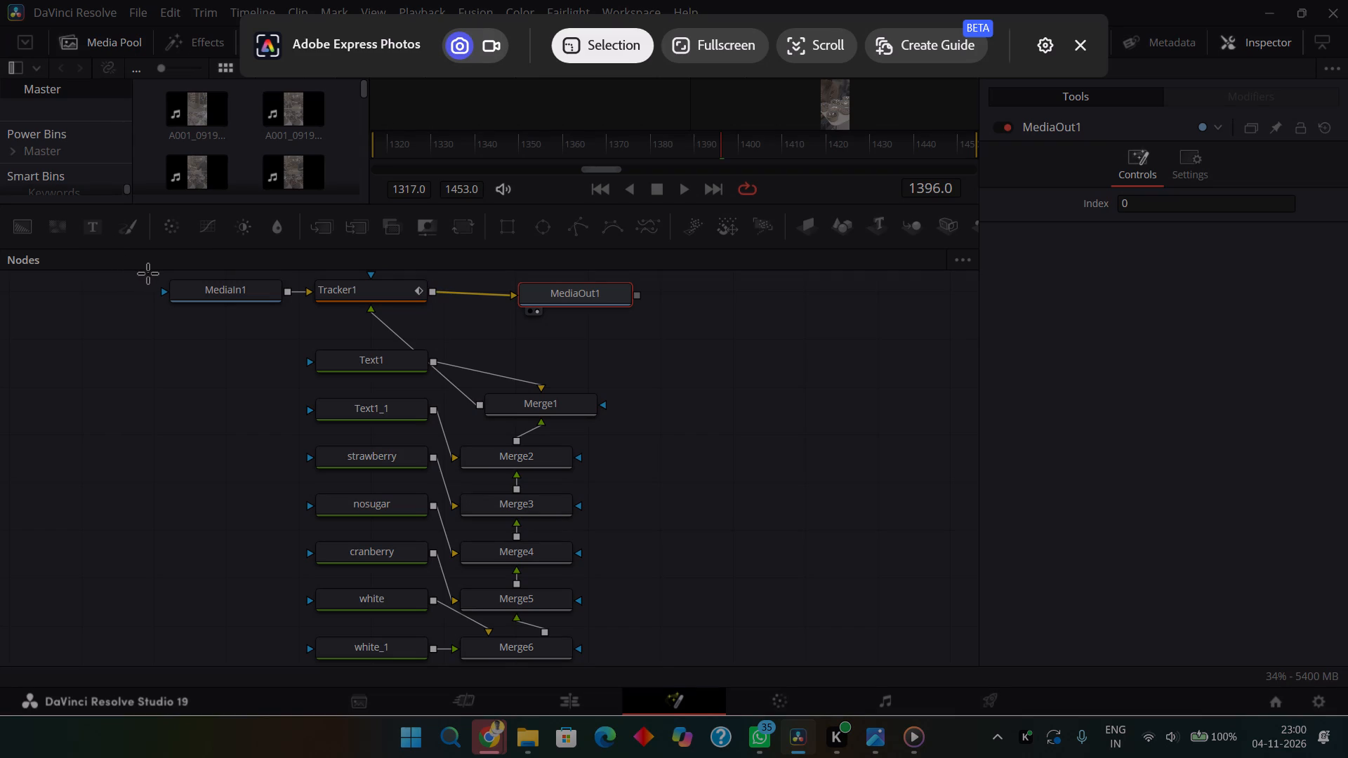
left_click_drag(148, 274, 672, 613)
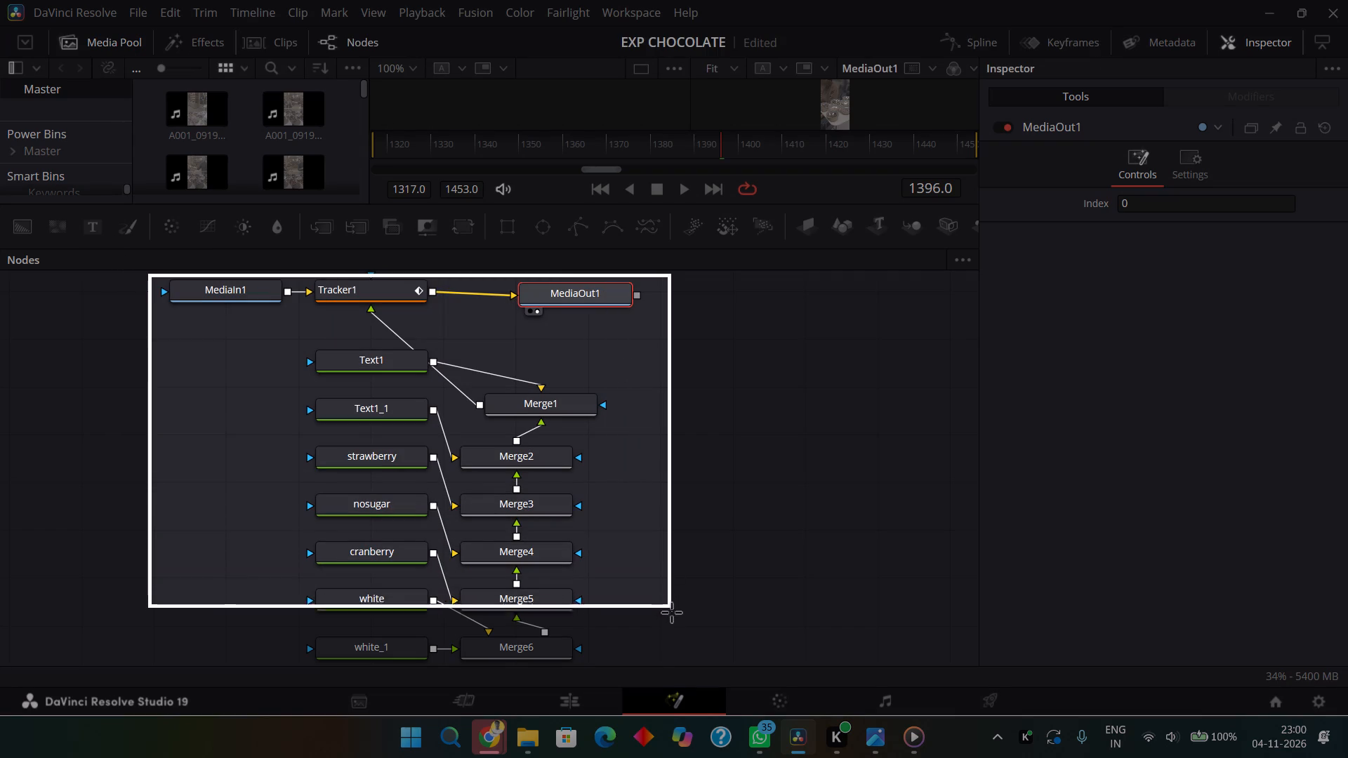
left_click_drag(672, 613, 677, 624)
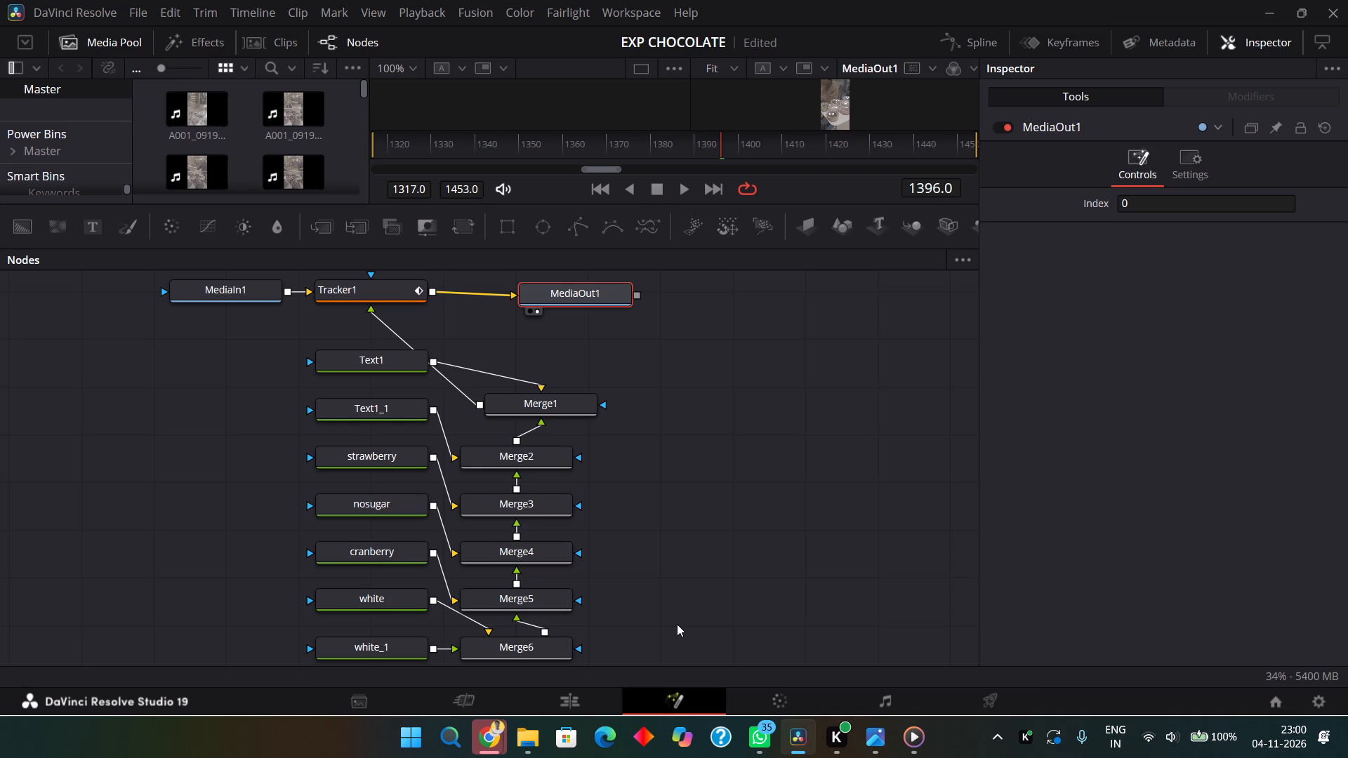
Reframe the node tree and capture a selection screenshot from MediaIn1 and MediaOut1 down to the white_1 and Merge6 nodes.
scroll(659, 601, "down", 2, "ctrl")
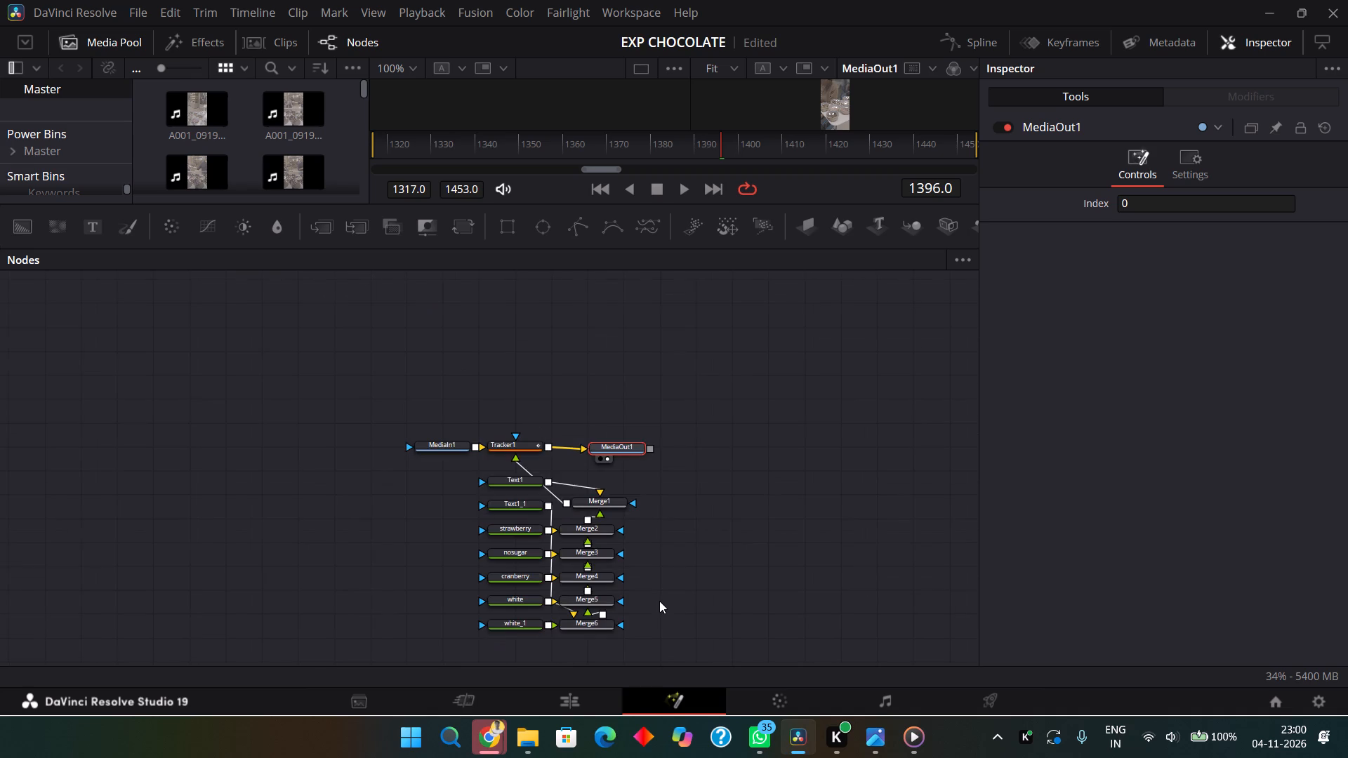
scroll(659, 601, "up", 1, "ctrl")
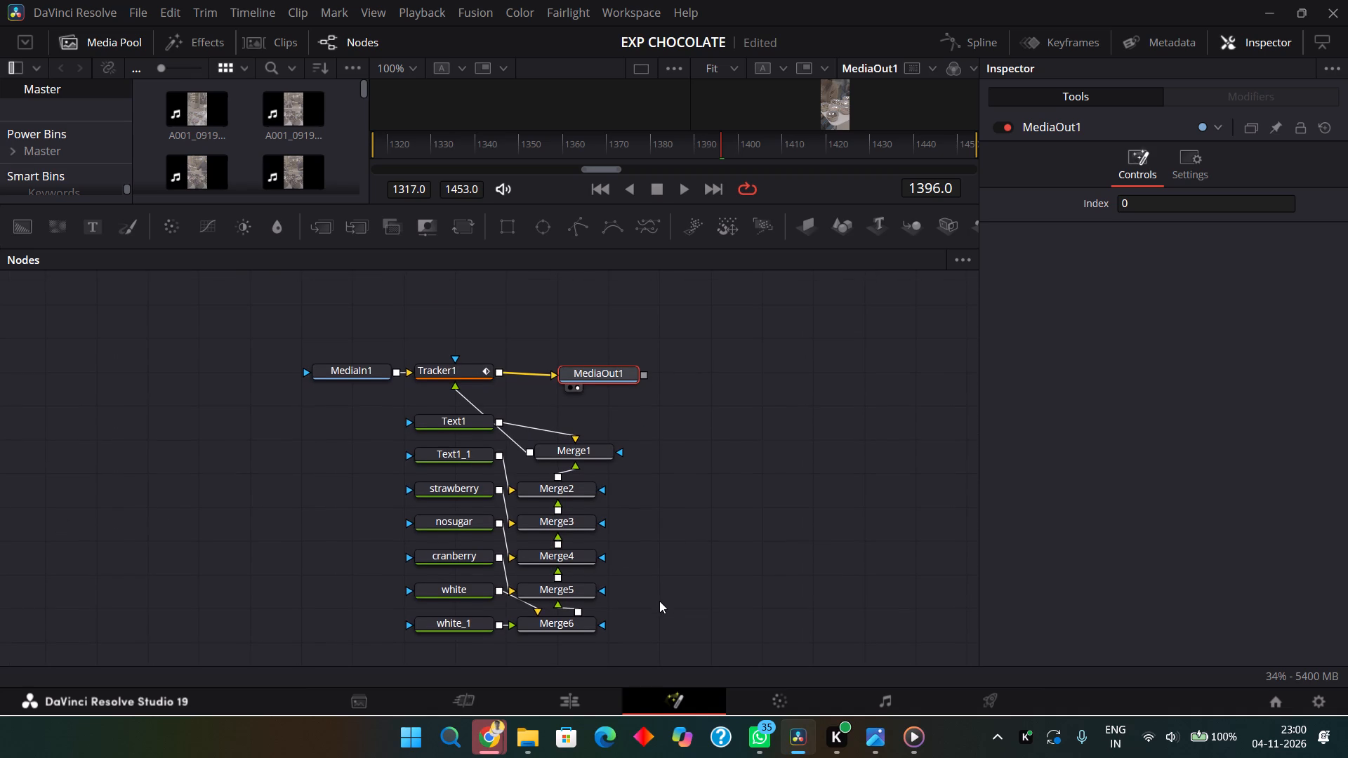
scroll(659, 601, "up", 1, "ctrl")
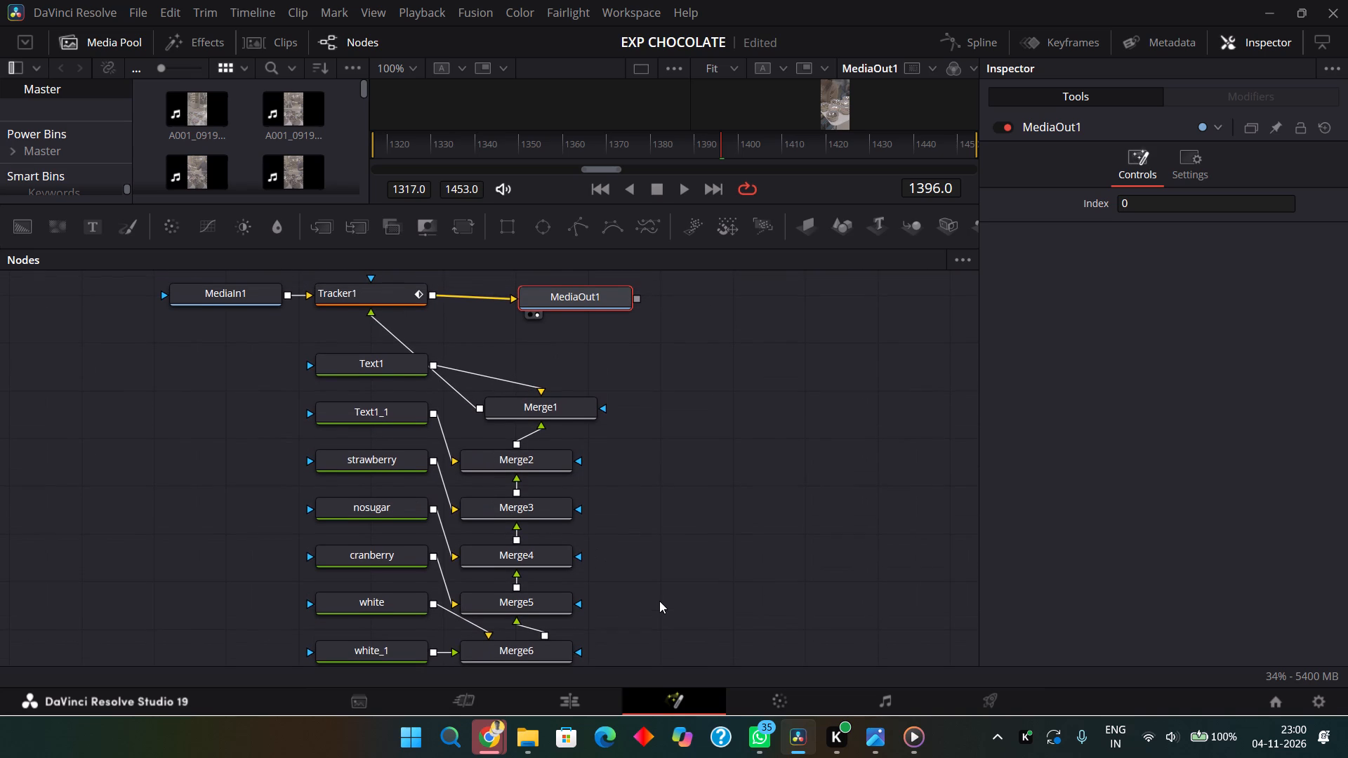
key("Print")
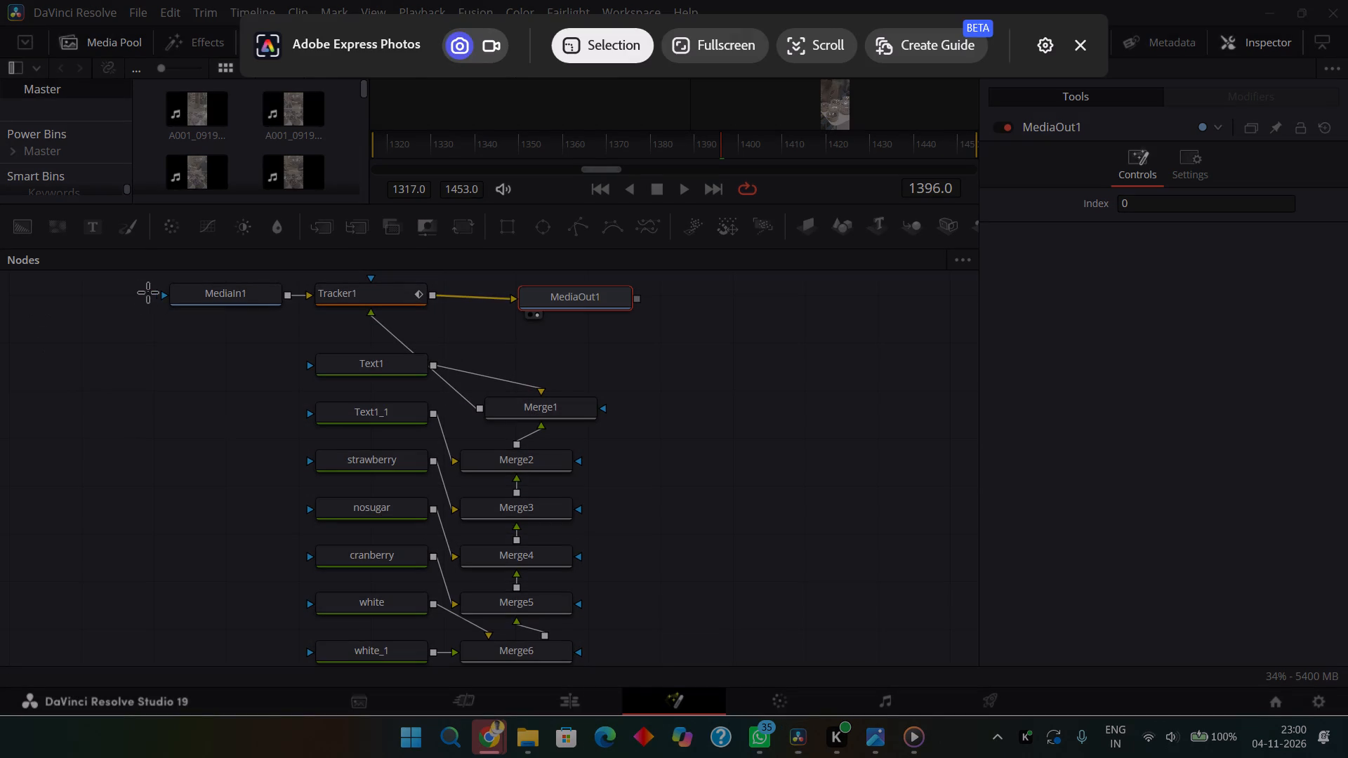
left_click_drag(154, 265, 706, 646)
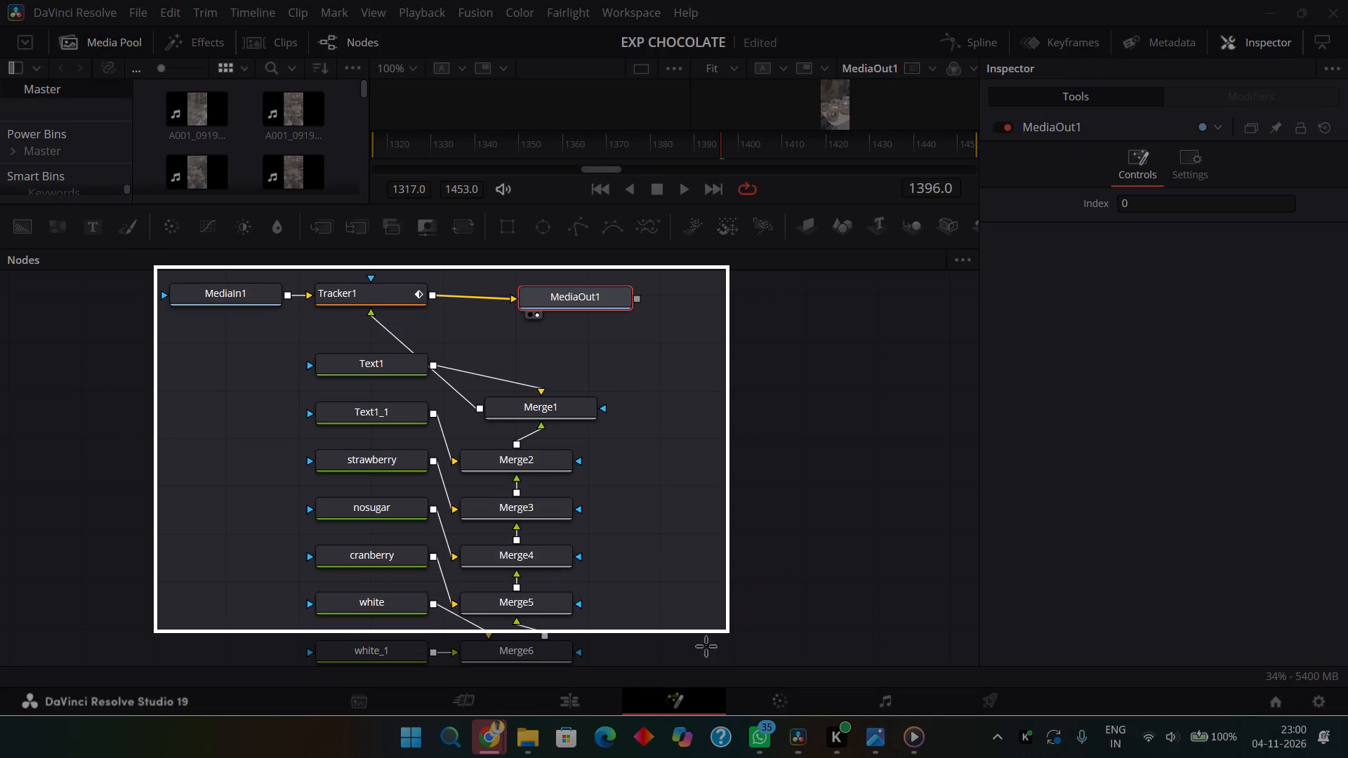
left_click_drag(706, 646, 710, 677)
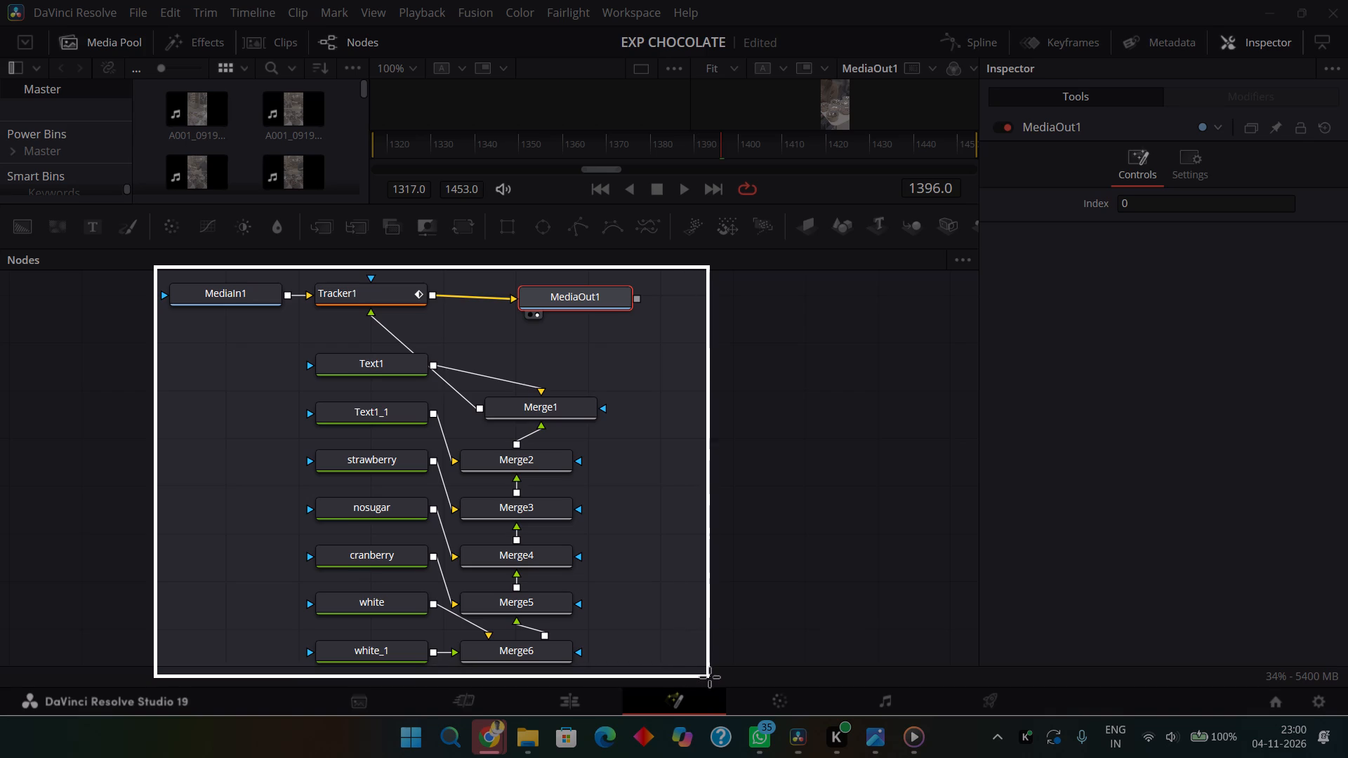
left_click_drag(710, 677, 715, 674)
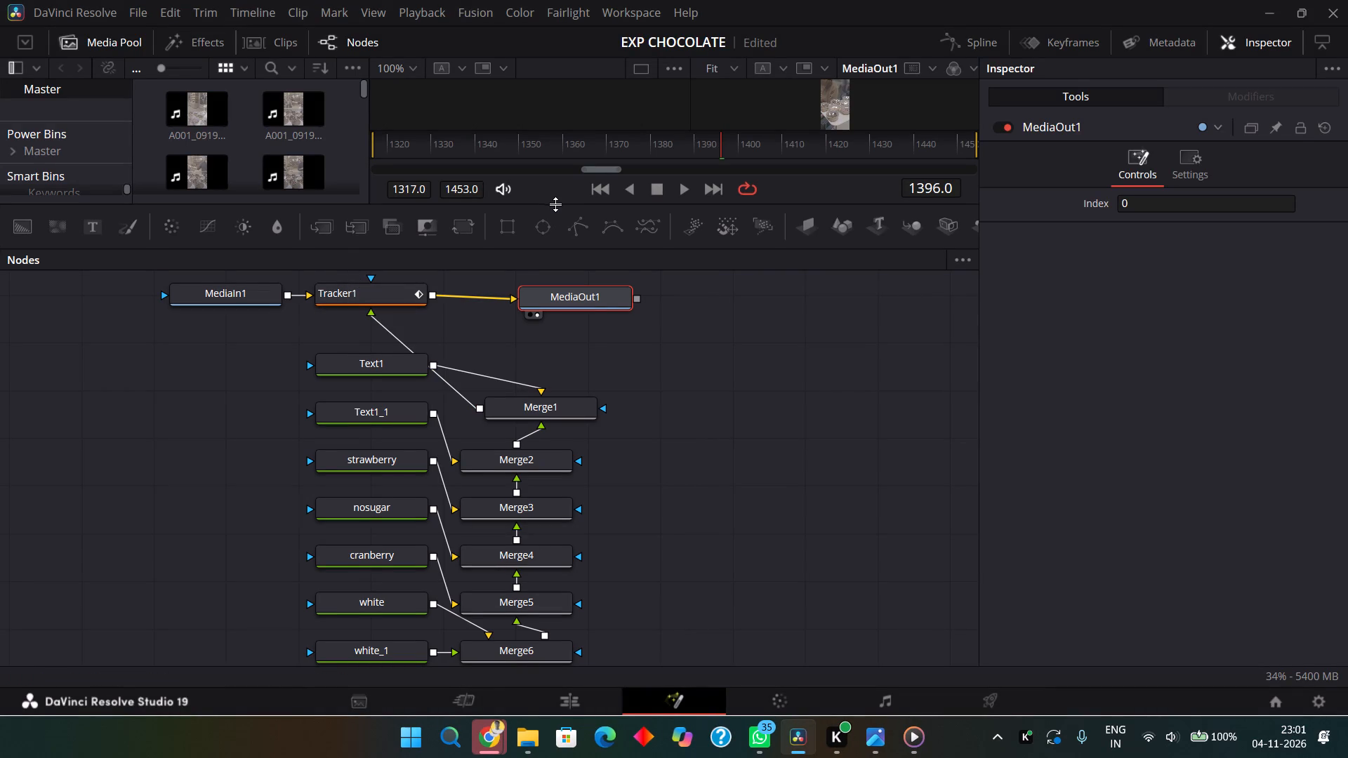
Shrink the node editor to a low strip so the viewers regain their height, and show the Tracker1 node's settings.
left_click_drag(554, 203, 562, 543)
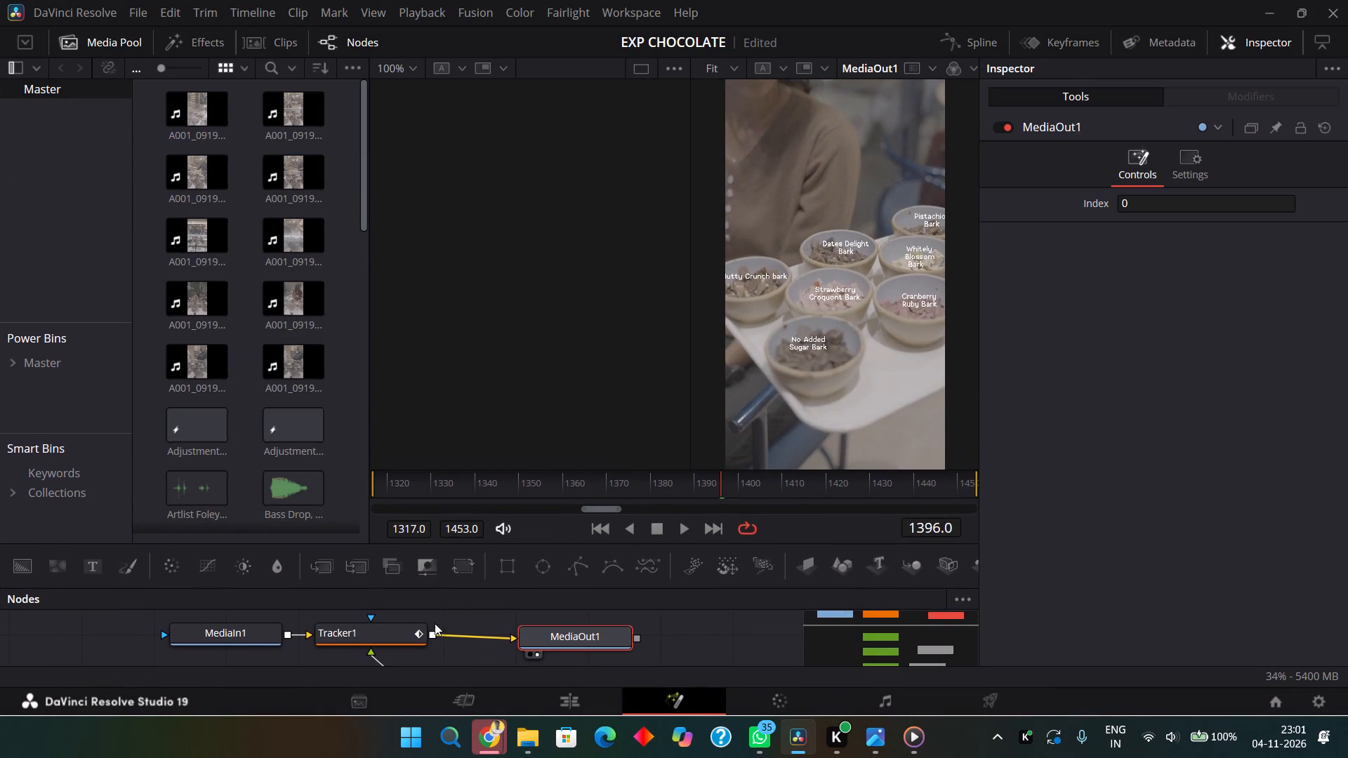
left_click(363, 636)
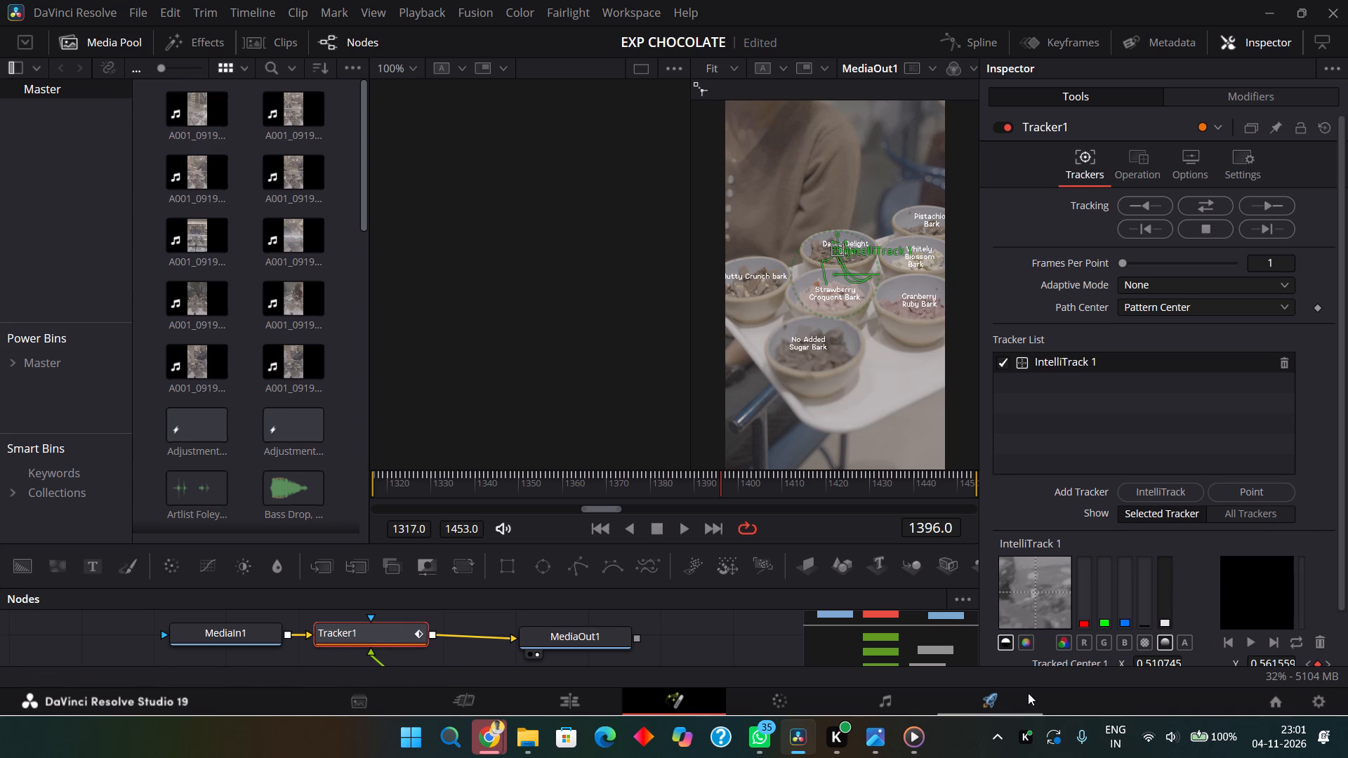
Go to the Project Manager and open a project from it.
left_click(1278, 698)
double_click(450, 282)
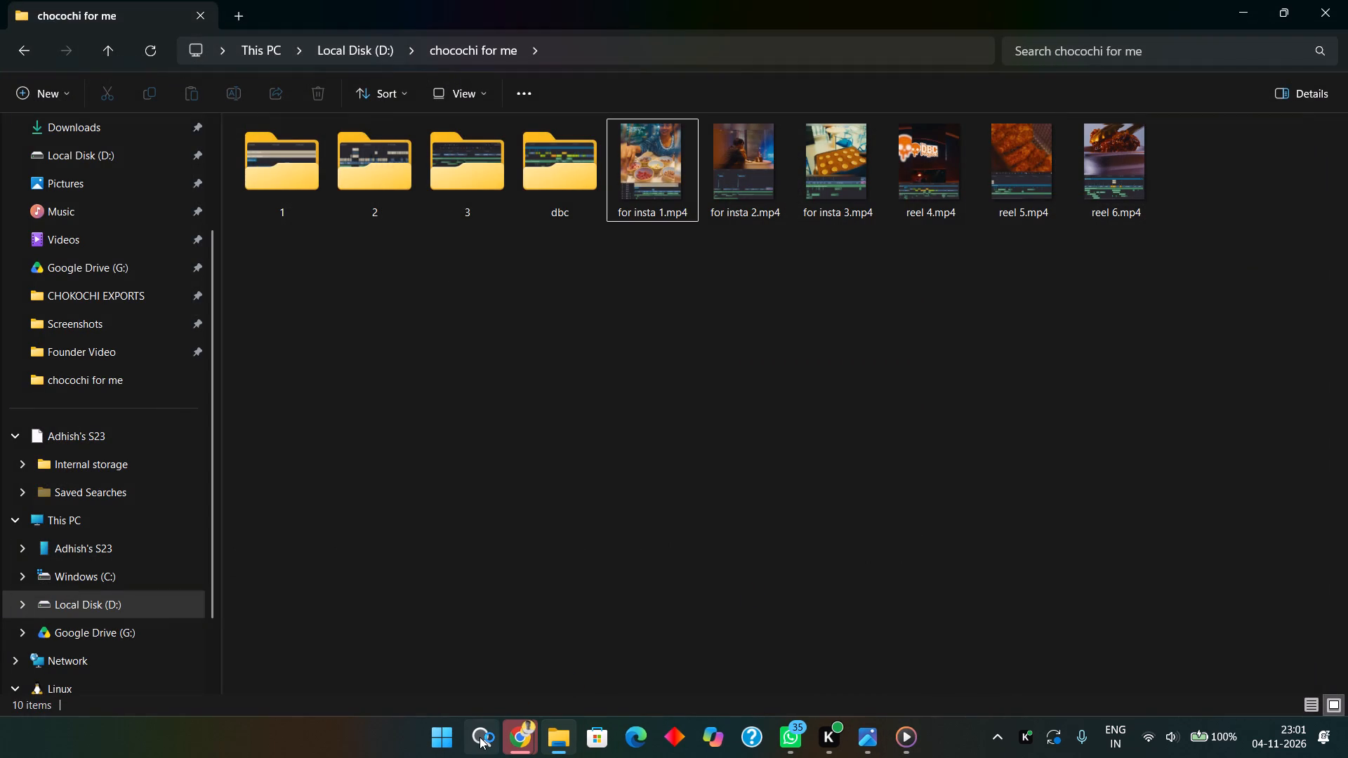
Switch to Media Player, close the for insta 1 video, and return to the chocochi for me folder.
key("alt+Tab")
left_click(1347, 0)
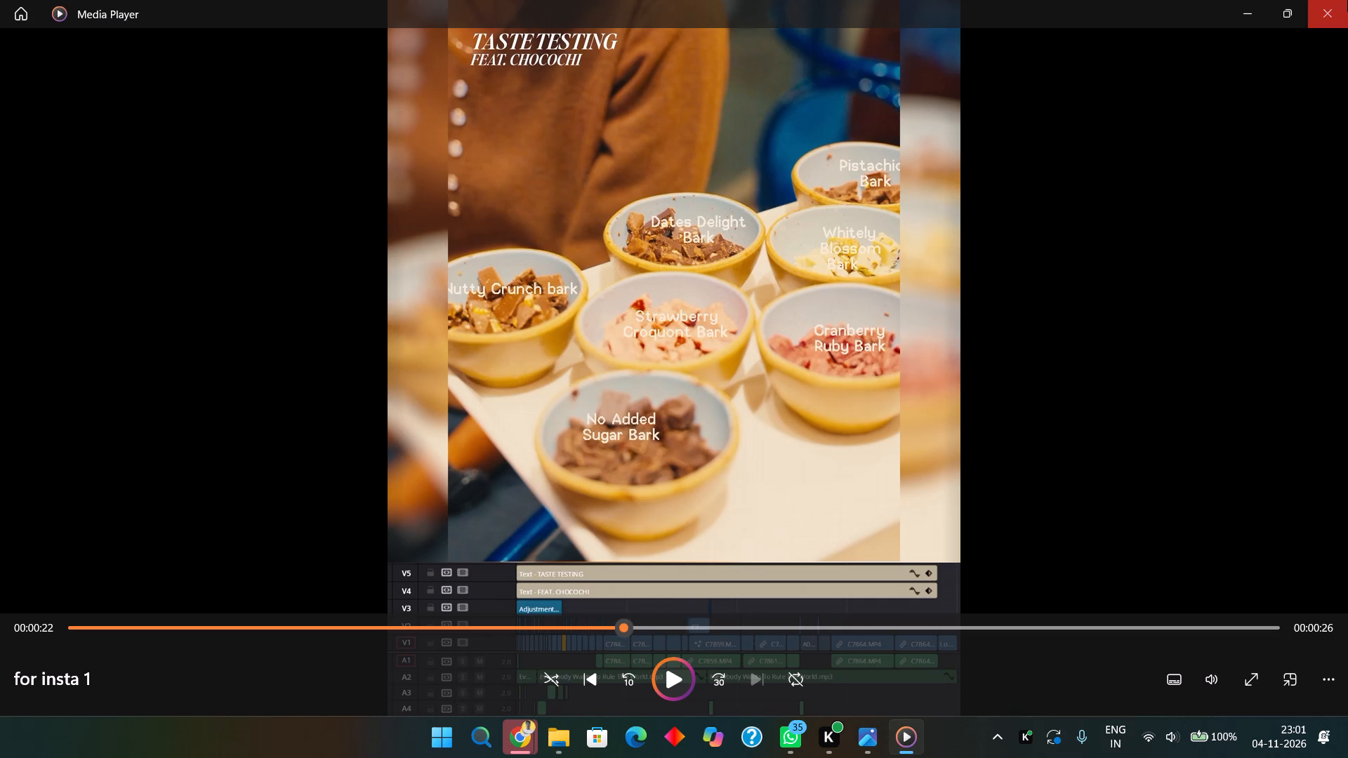
left_click(711, 555)
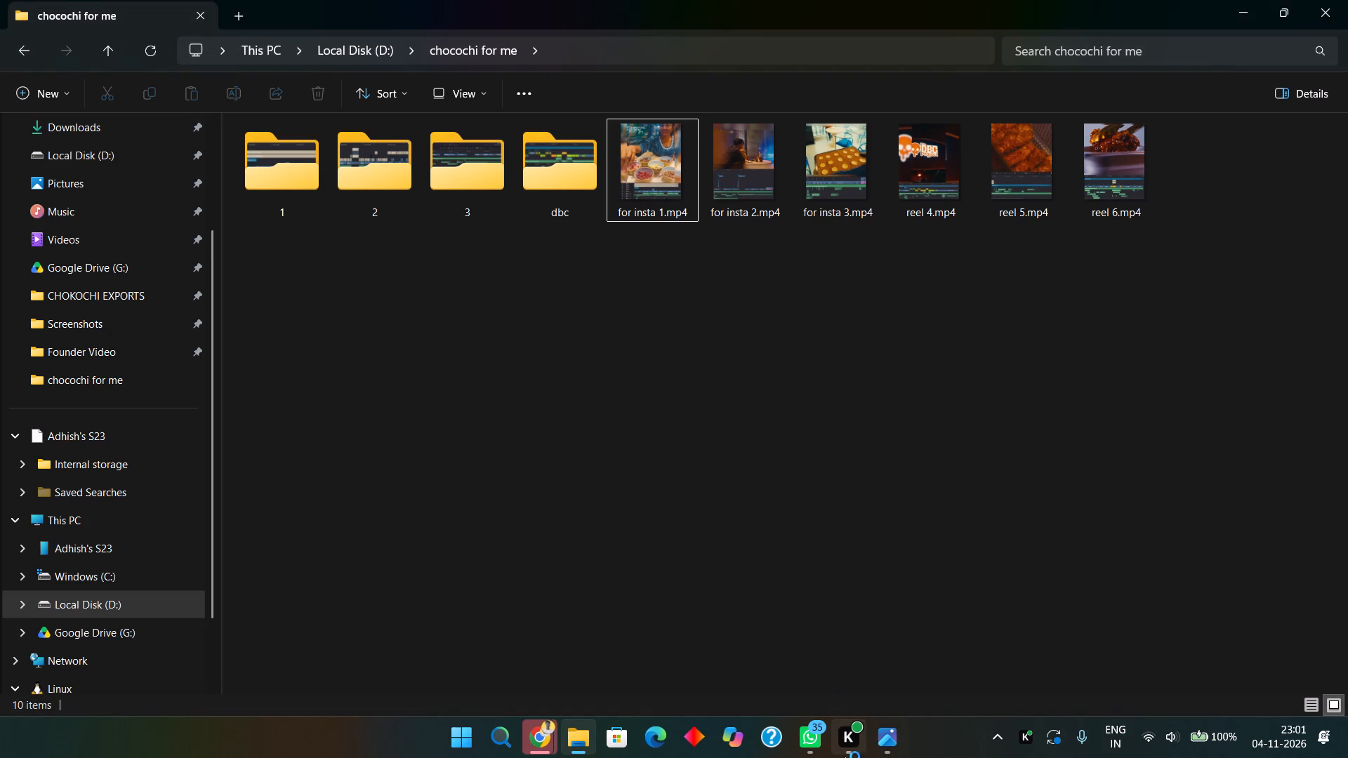
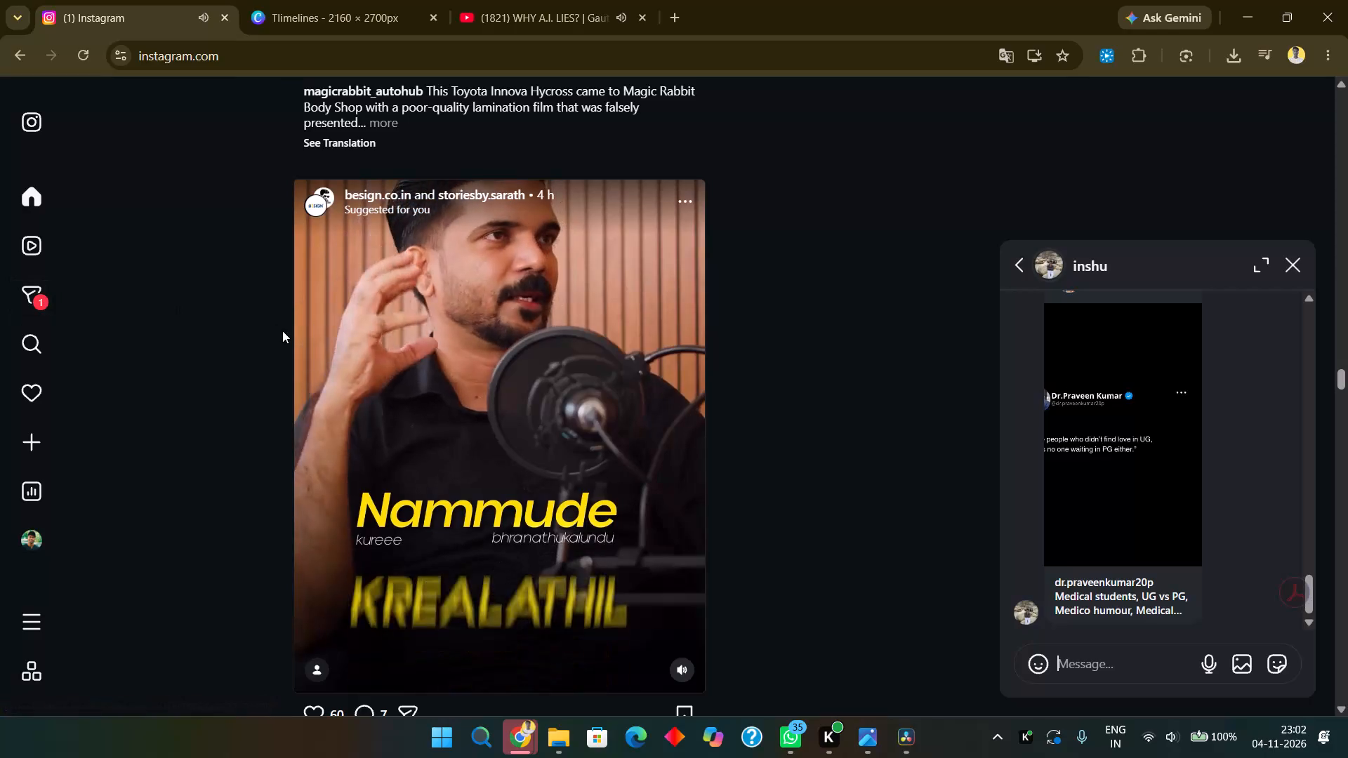
Return to the start of the Instagram home feed and reload it.
scroll(282, 331, "up", 13)
scroll(282, 331, "up", 8)
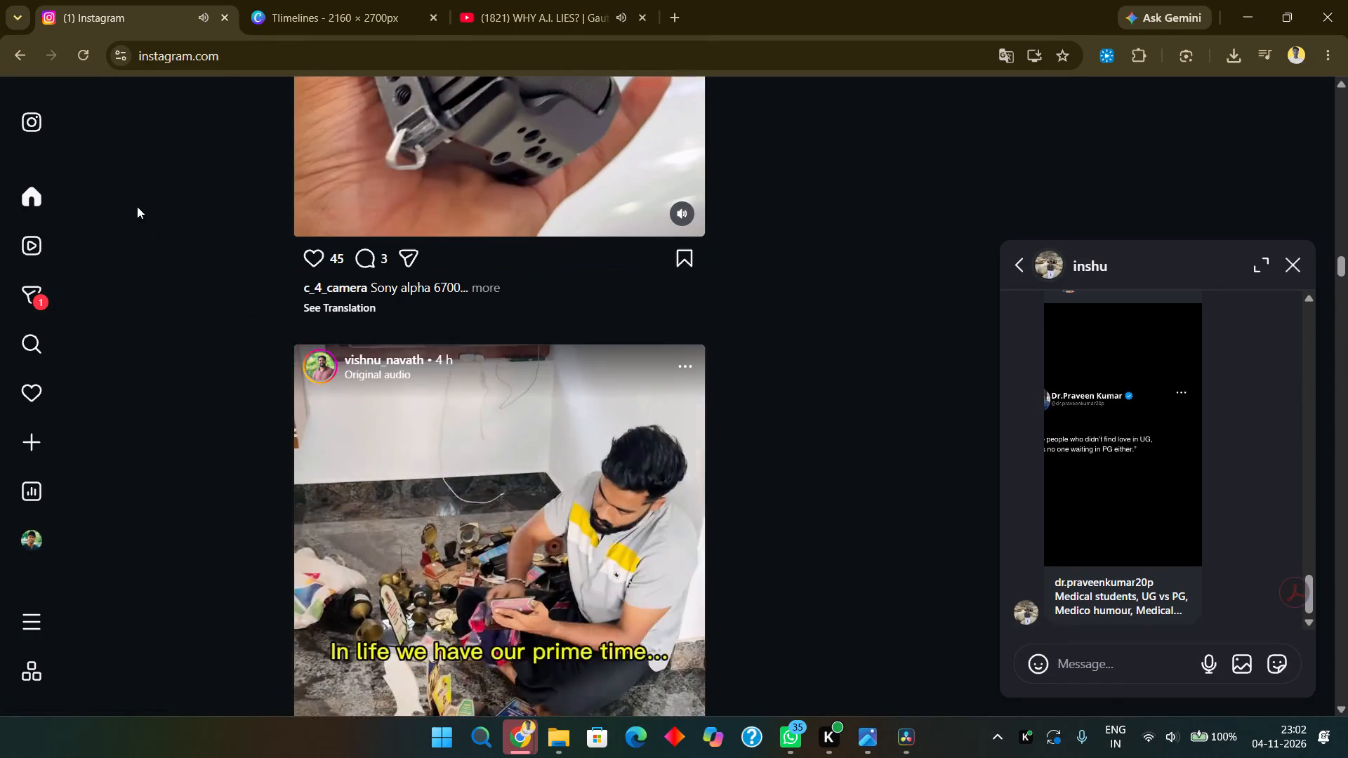
left_click(29, 178)
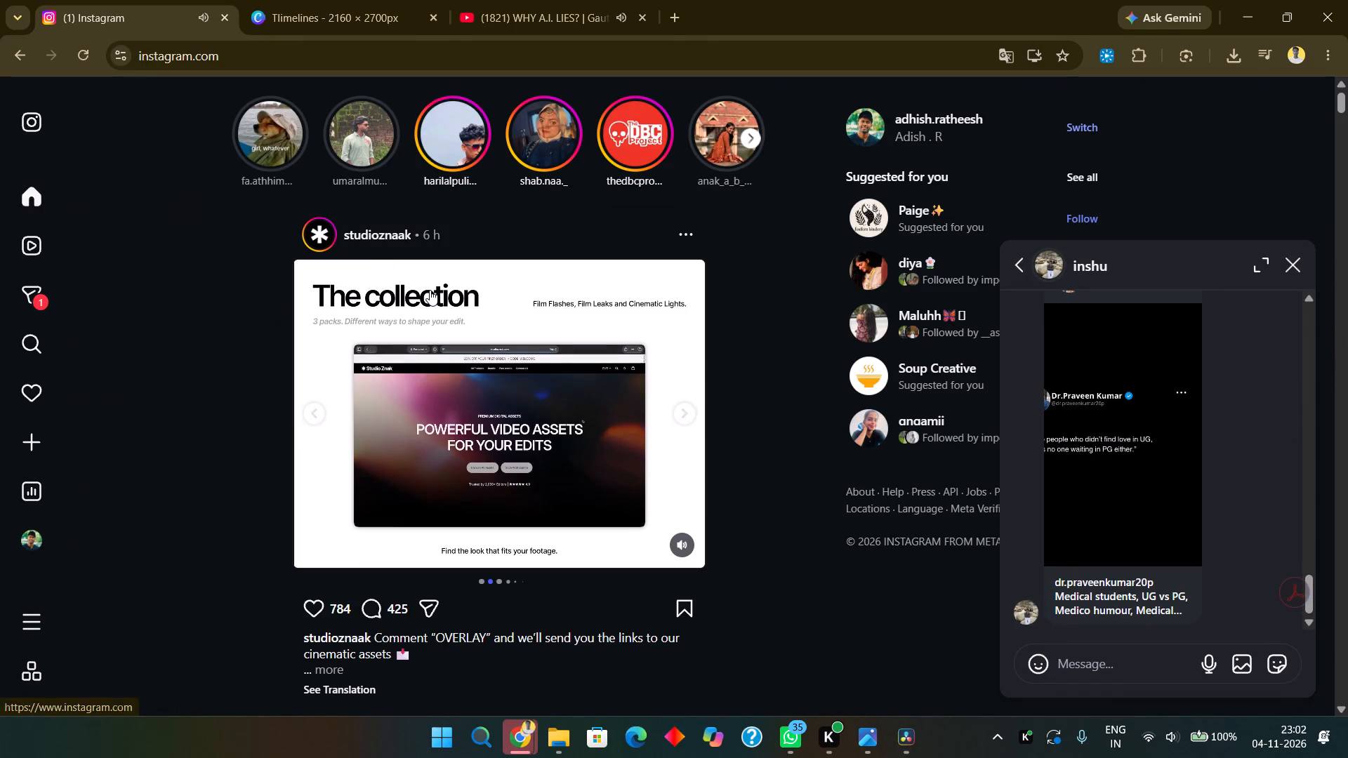
left_click(74, 60)
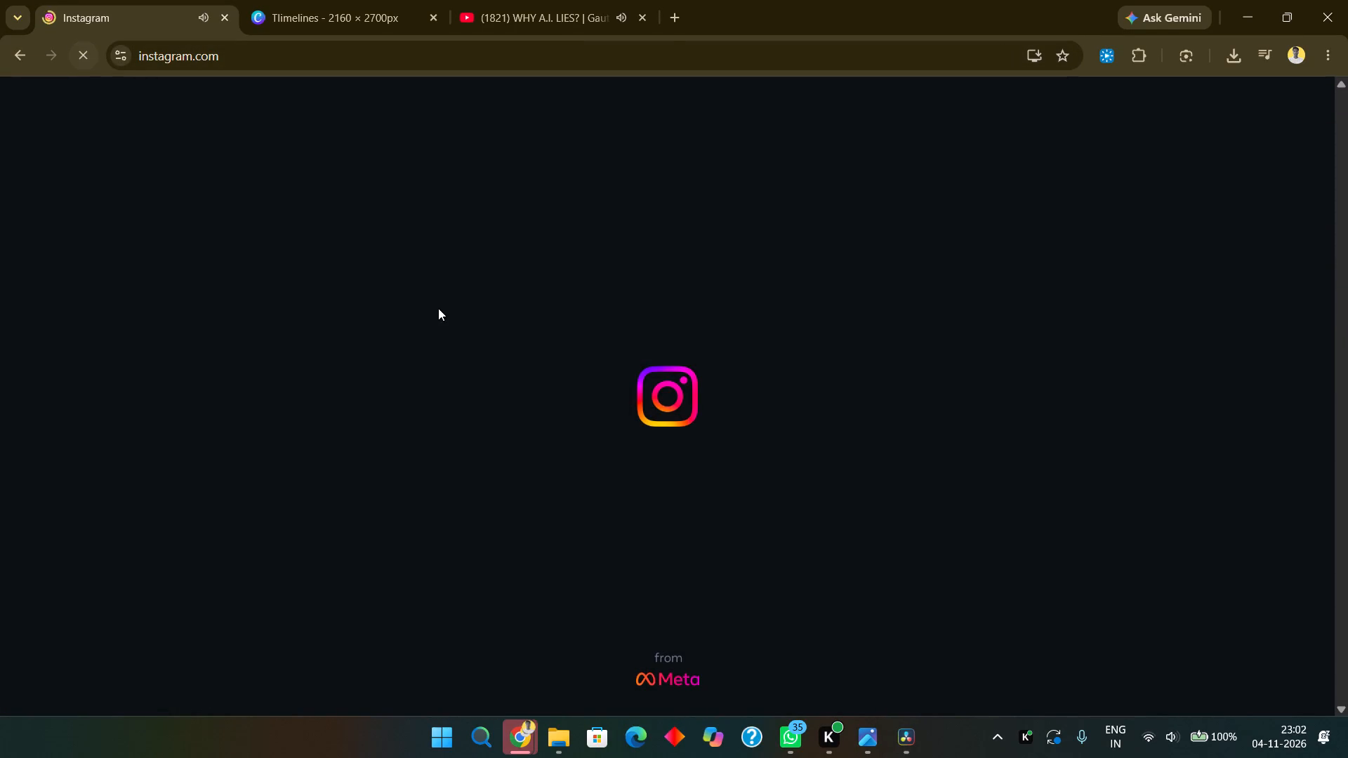
Pause the stand-up comedy video playing on YouTube.
left_click(633, 0)
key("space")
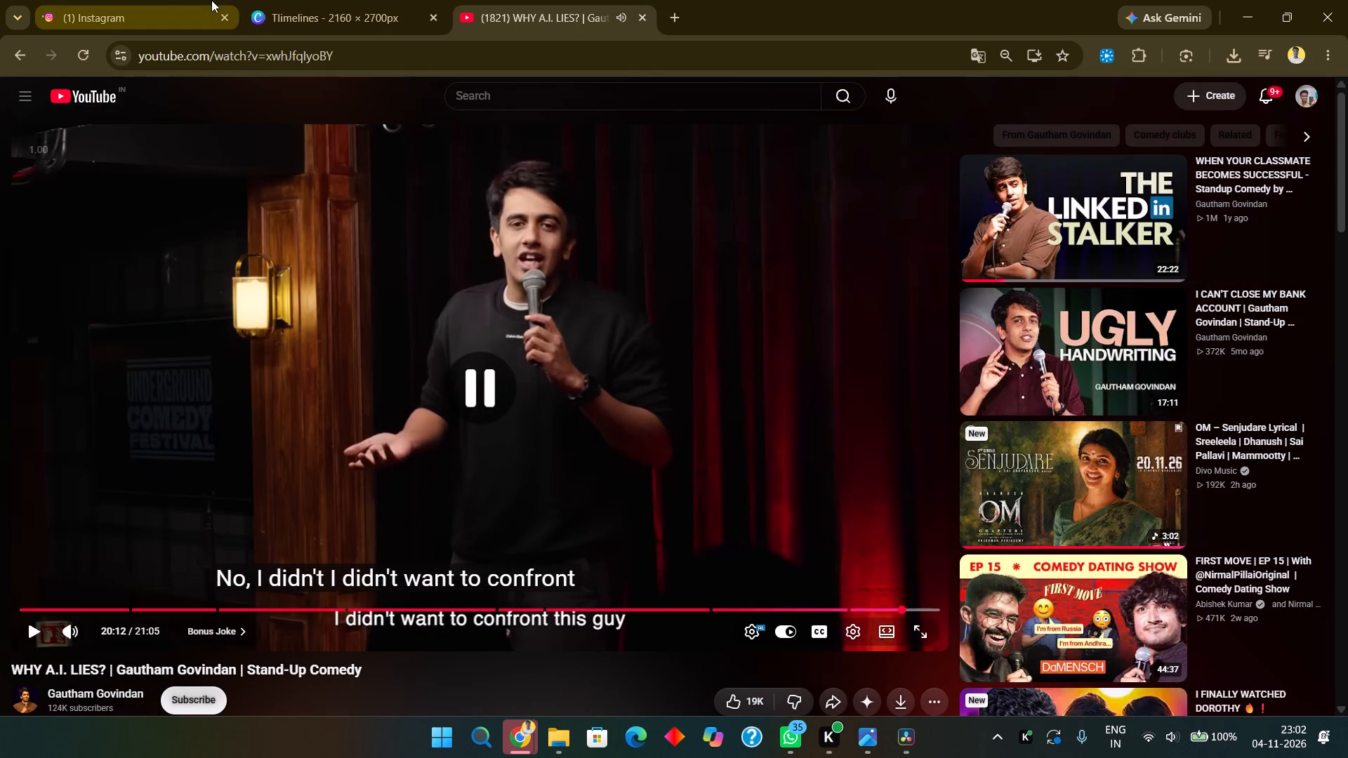
Go back to the Instagram feed and unmute the Distort Shake effect reel.
left_click(170, 0)
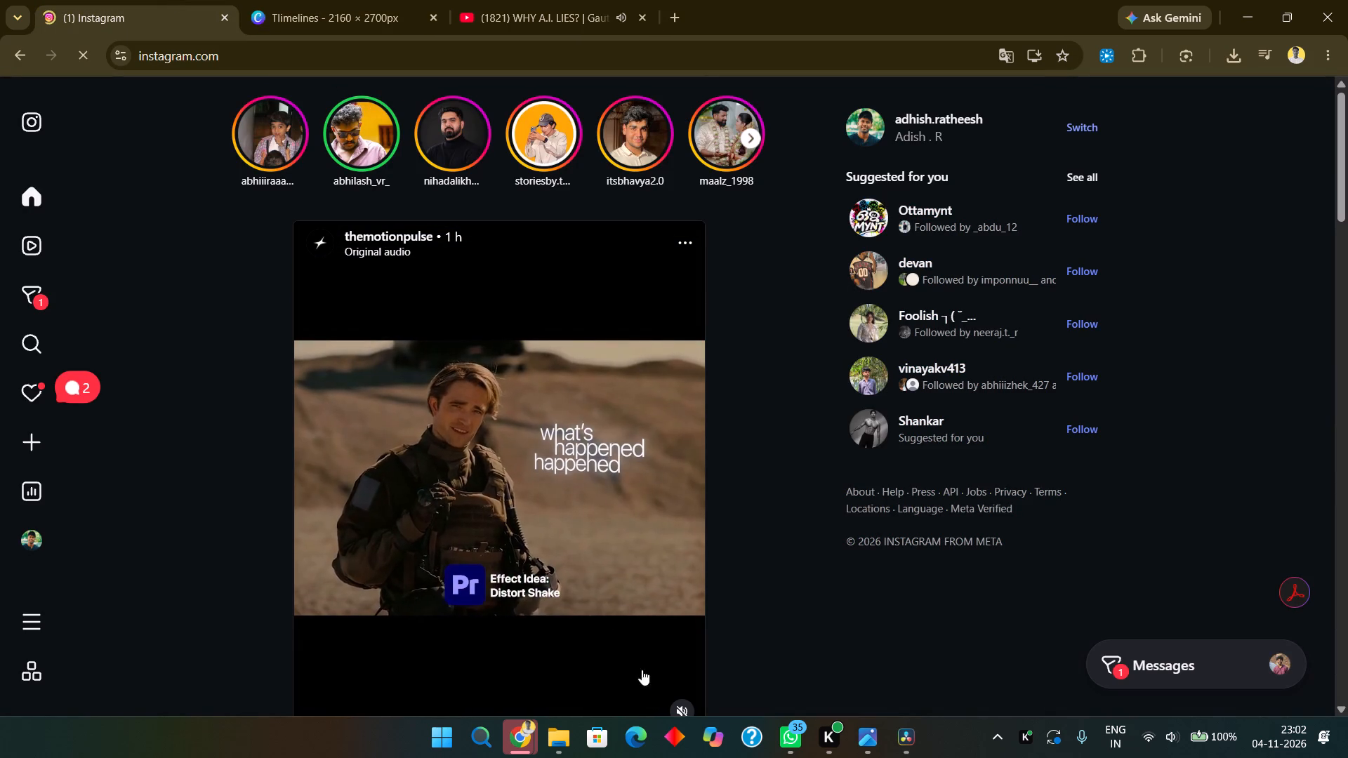
left_click(680, 701)
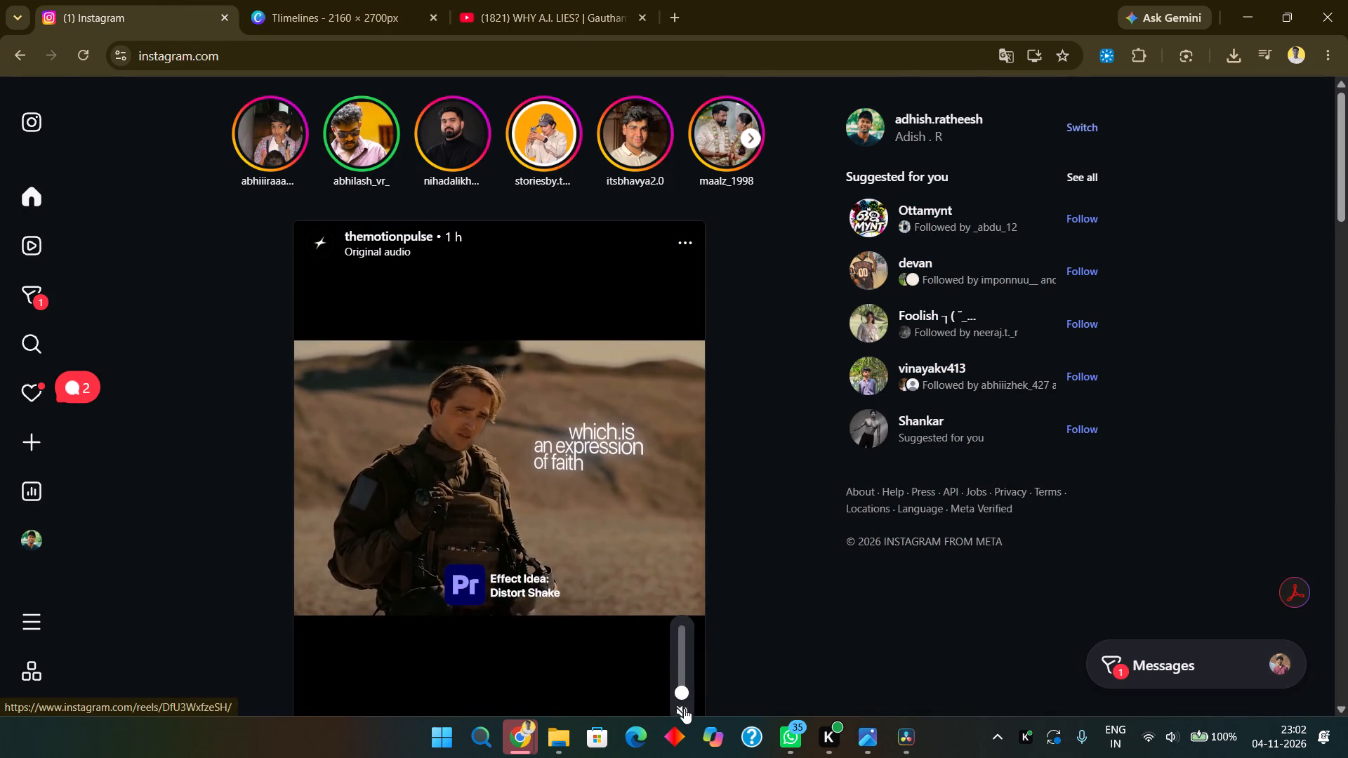
left_click(680, 709)
scroll(680, 709, "down", 1)
scroll(490, 378, "up", 2)
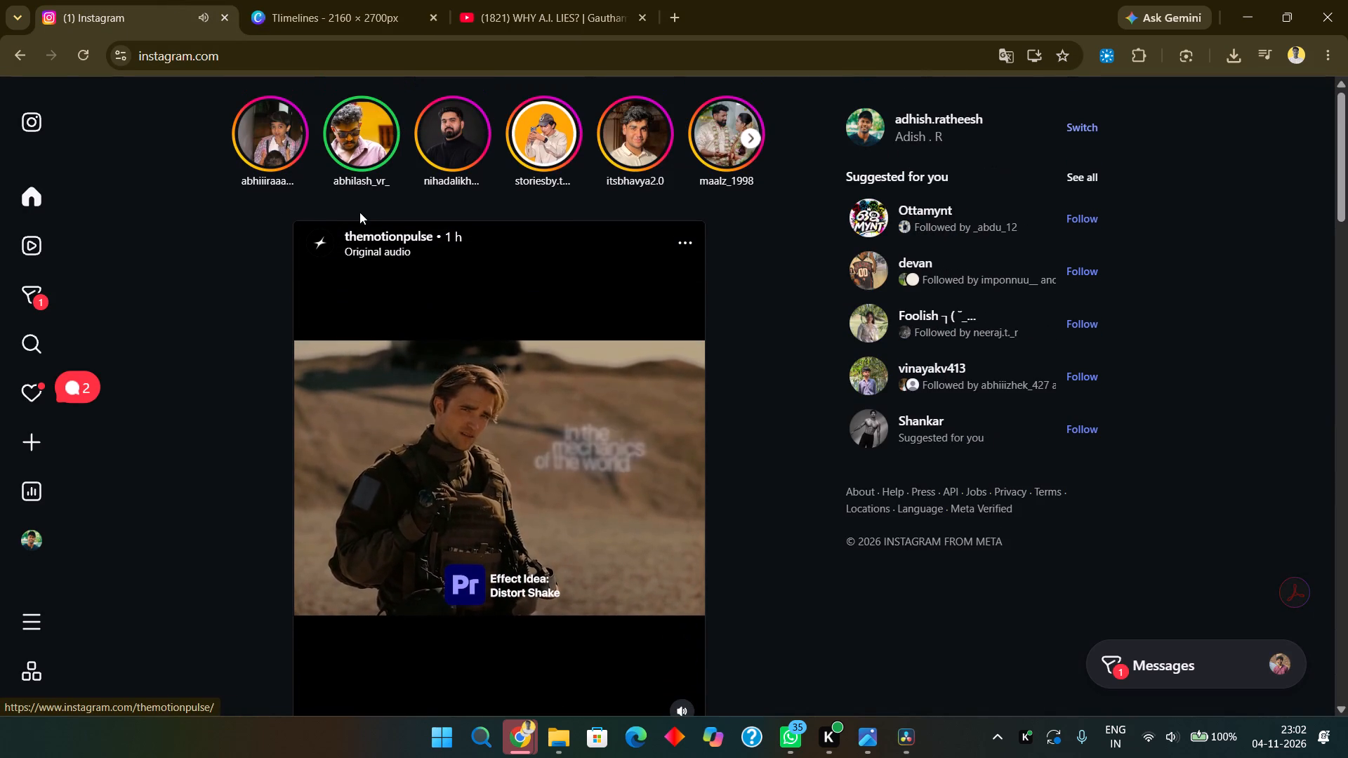
Watch the close-friends story from the blue-screen film set, replaying it and pausing at individual shots to examine them.
left_click(349, 164)
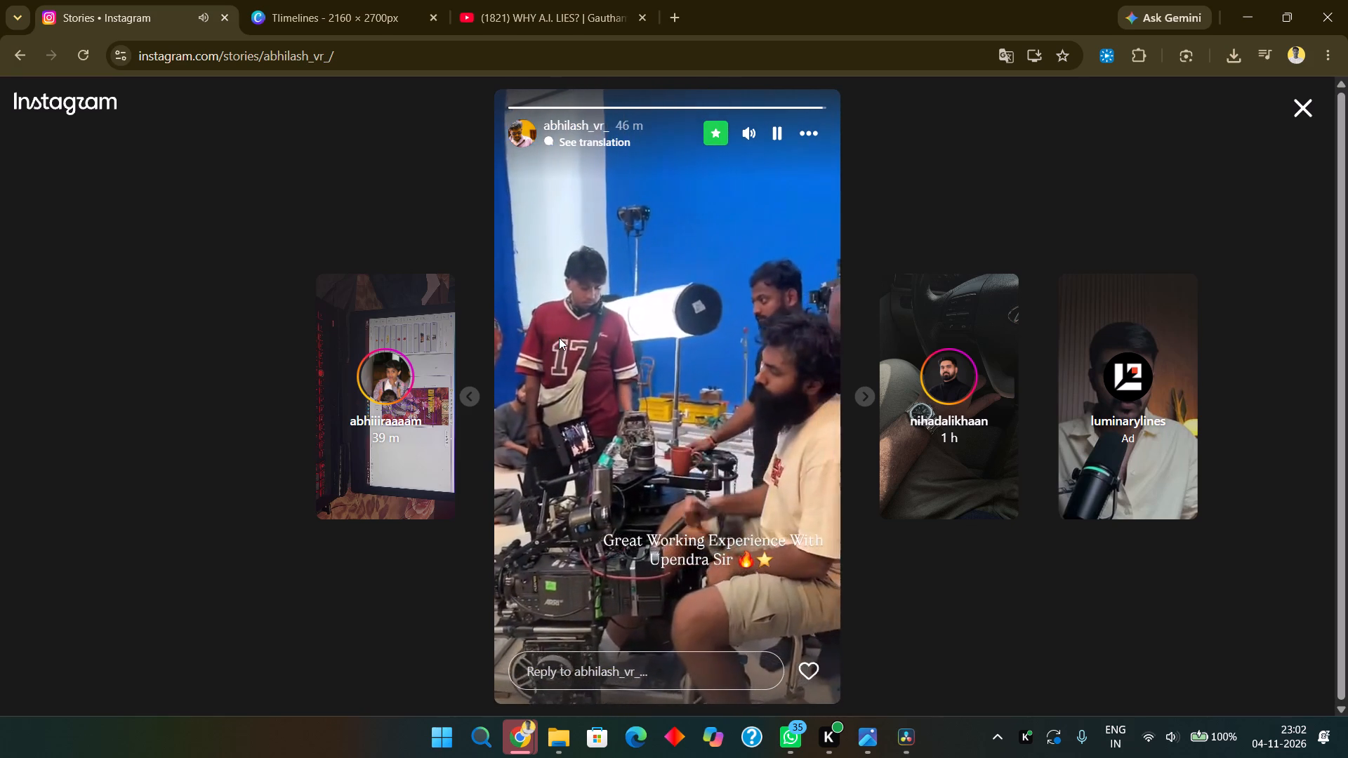
left_click(416, 414)
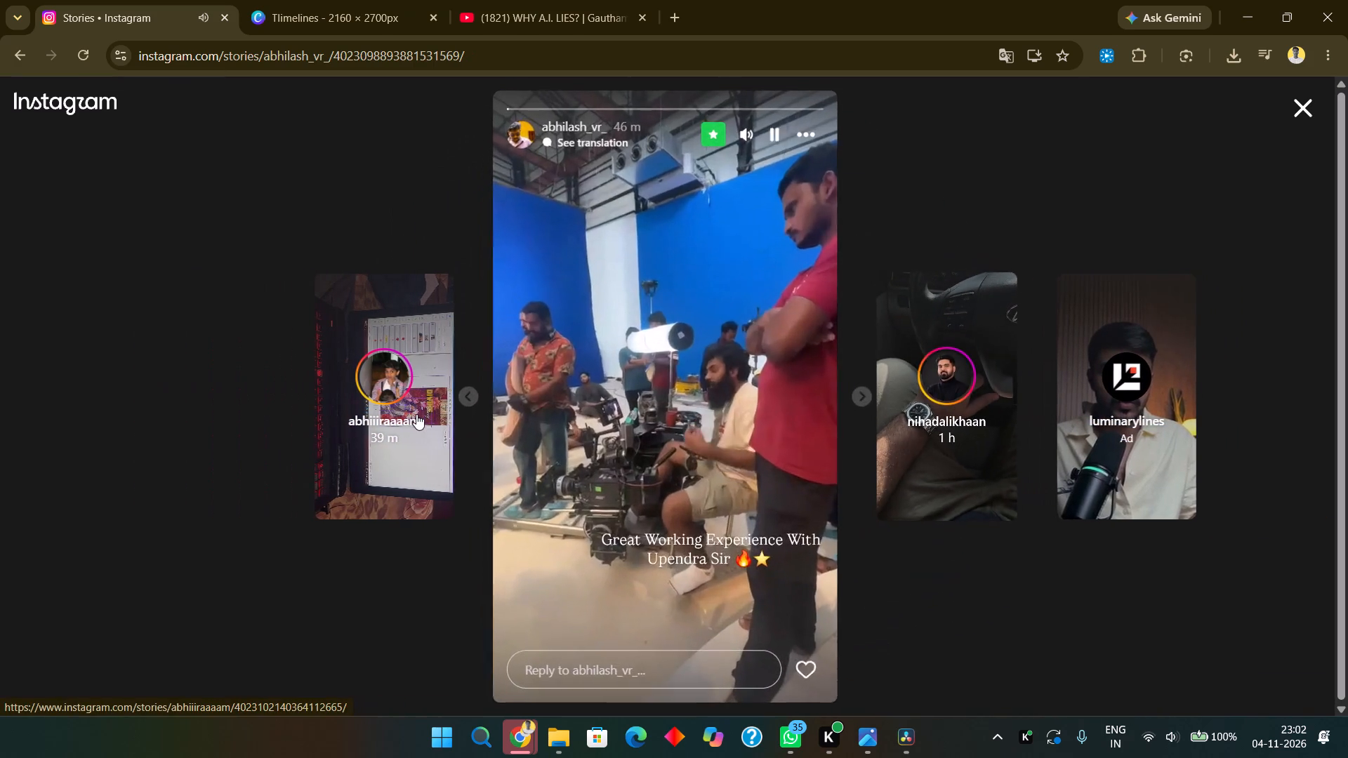
scroll(416, 414, "down", 1)
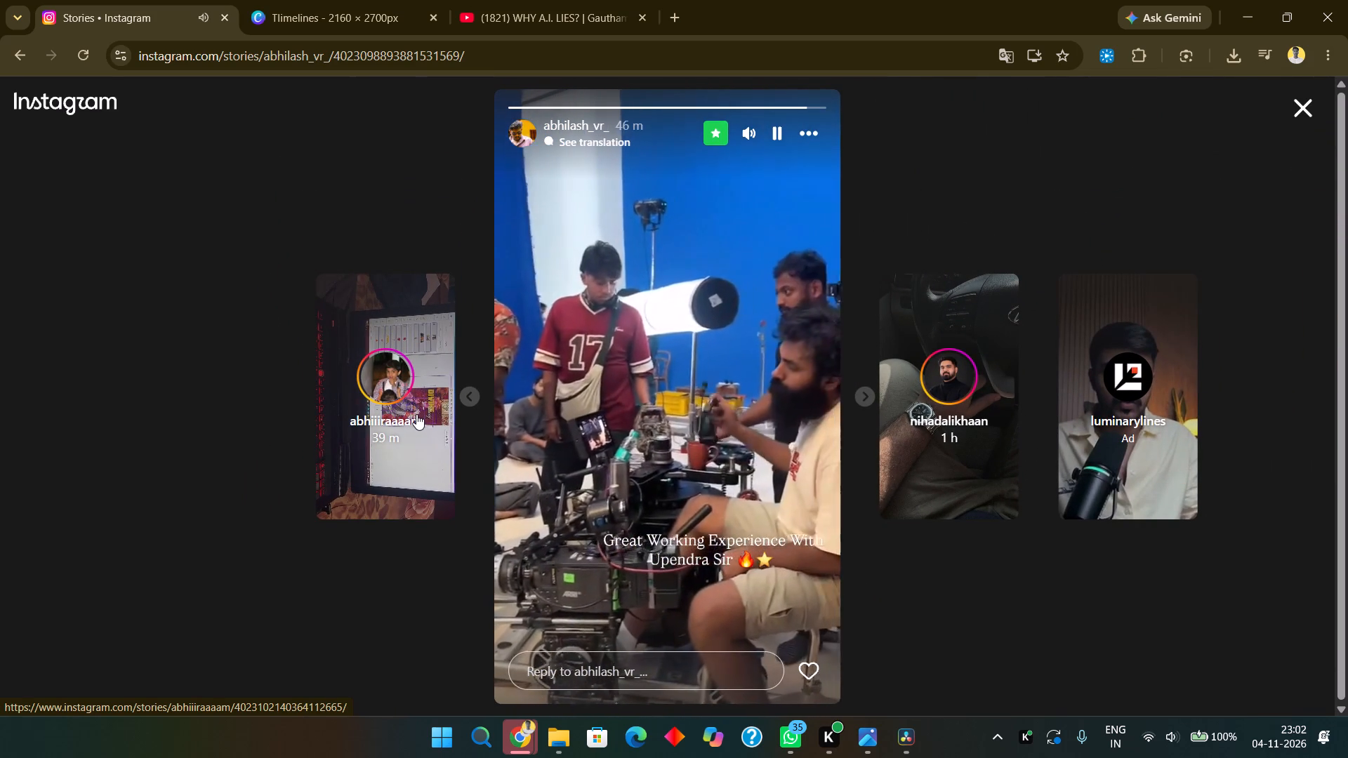
key("Left")
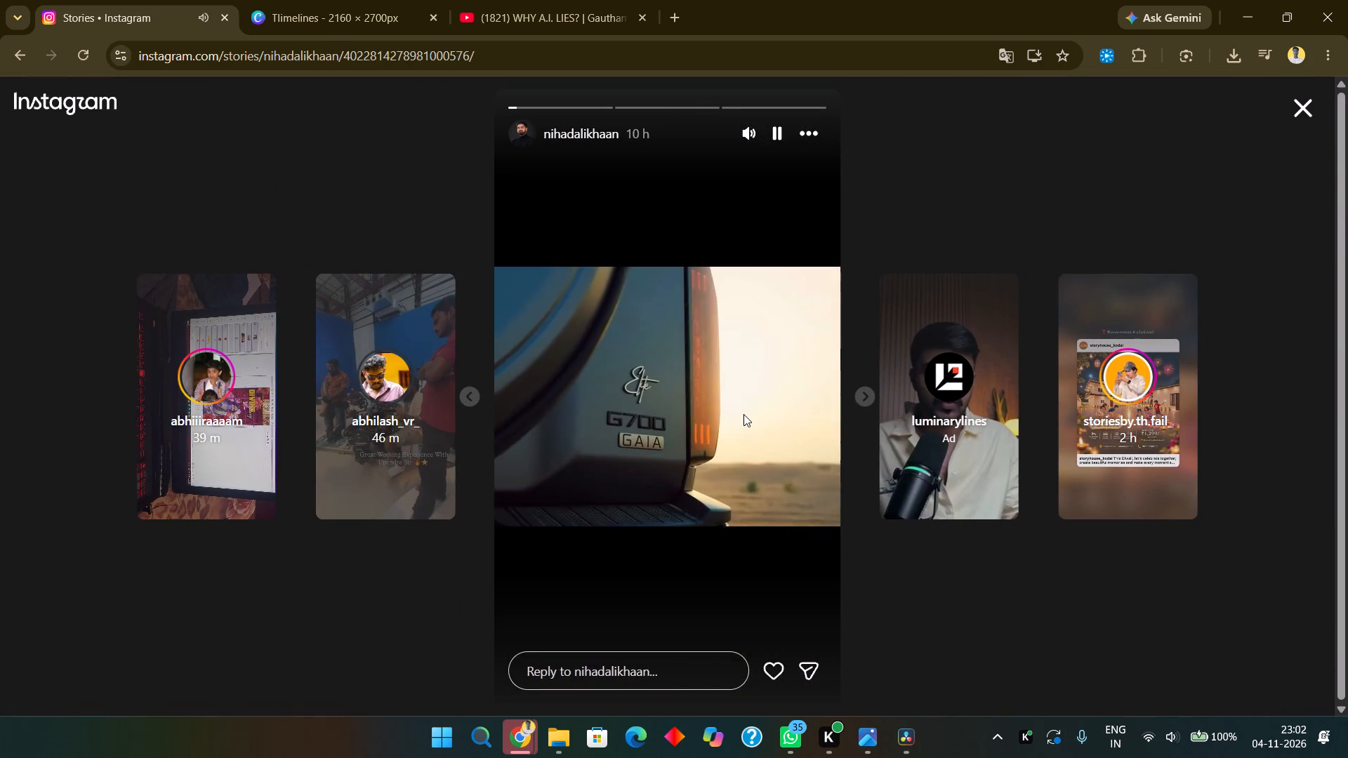
key("Left")
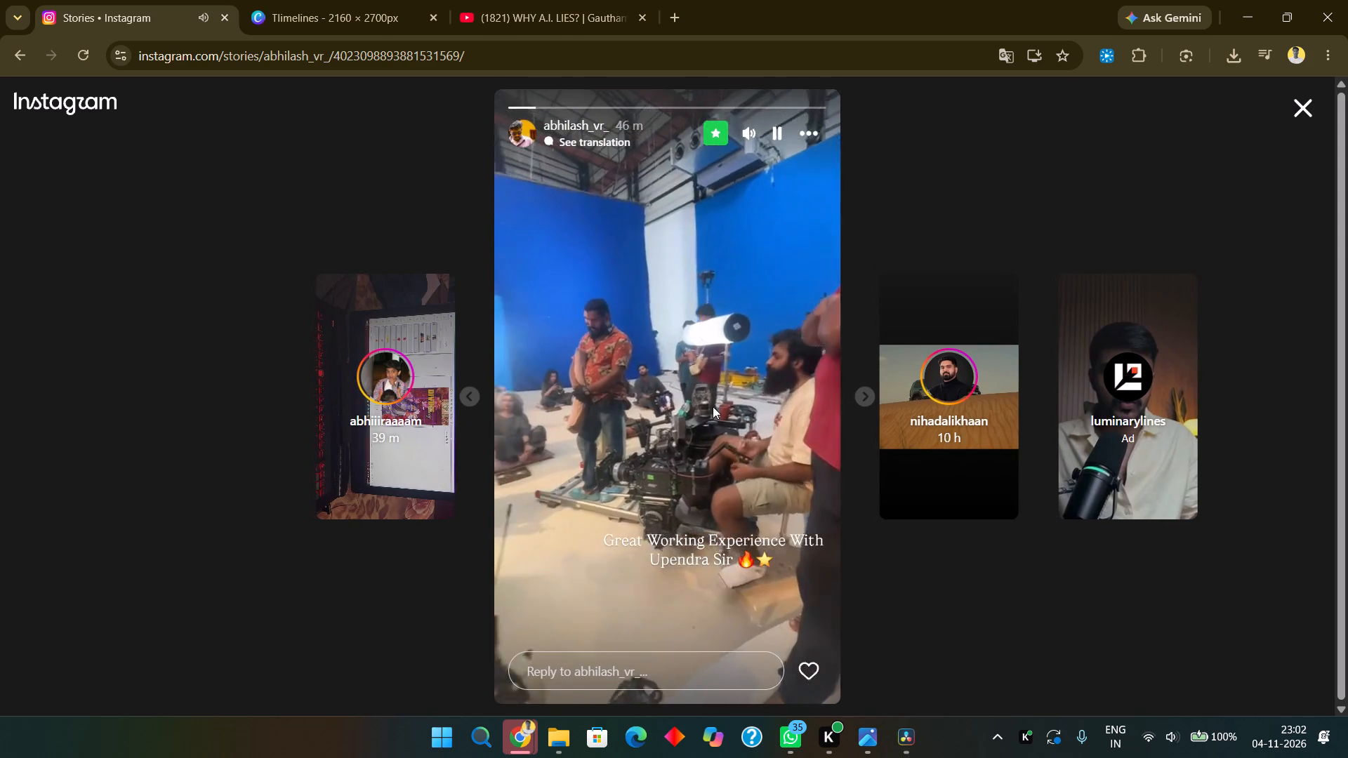
left_click(784, 137)
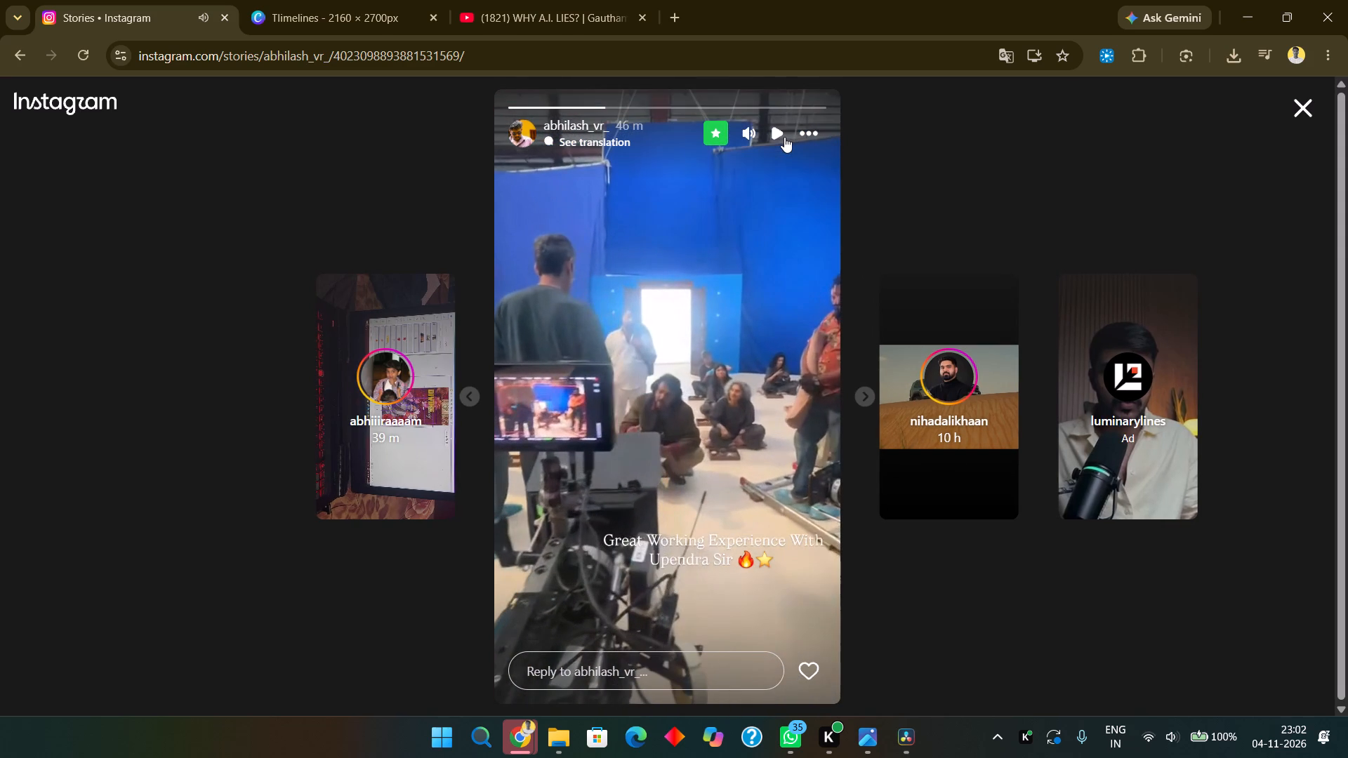
left_click(784, 137)
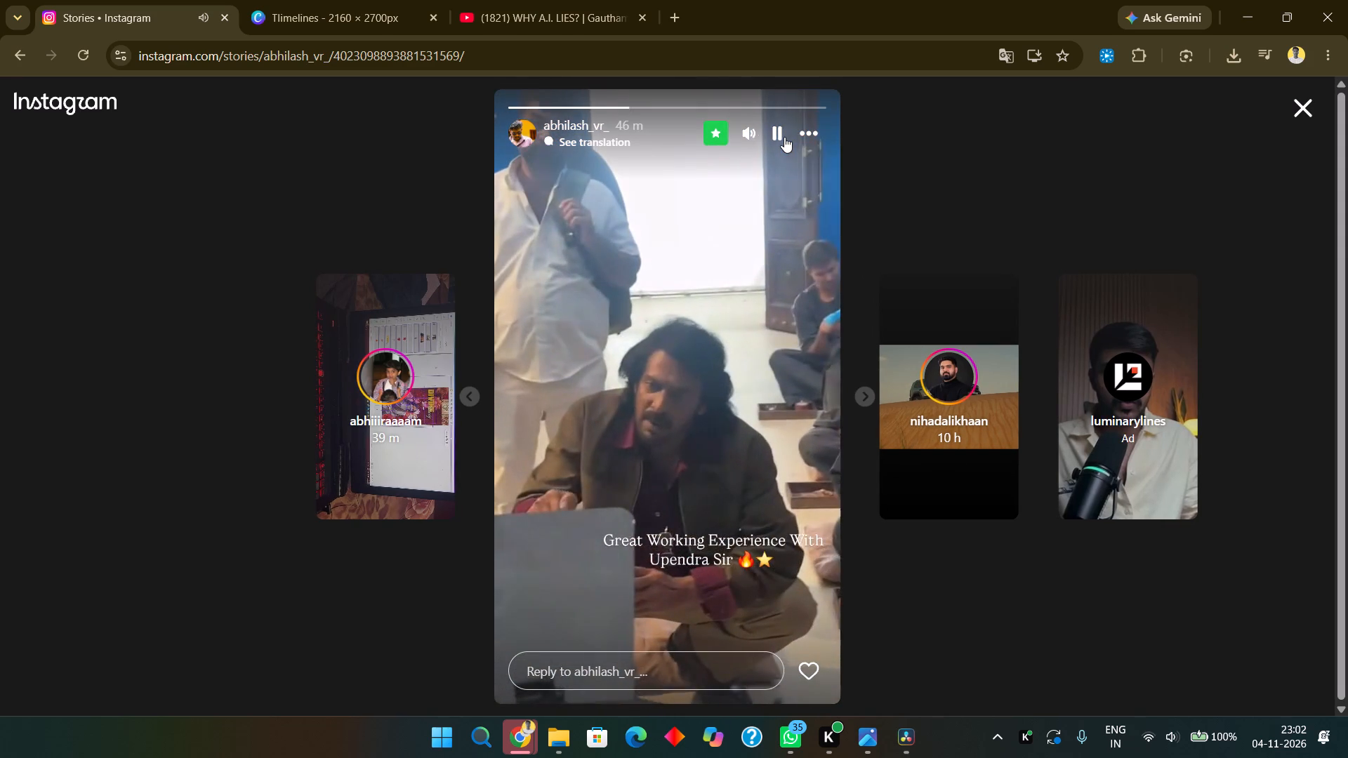
left_click(784, 137)
left_click(784, 137)
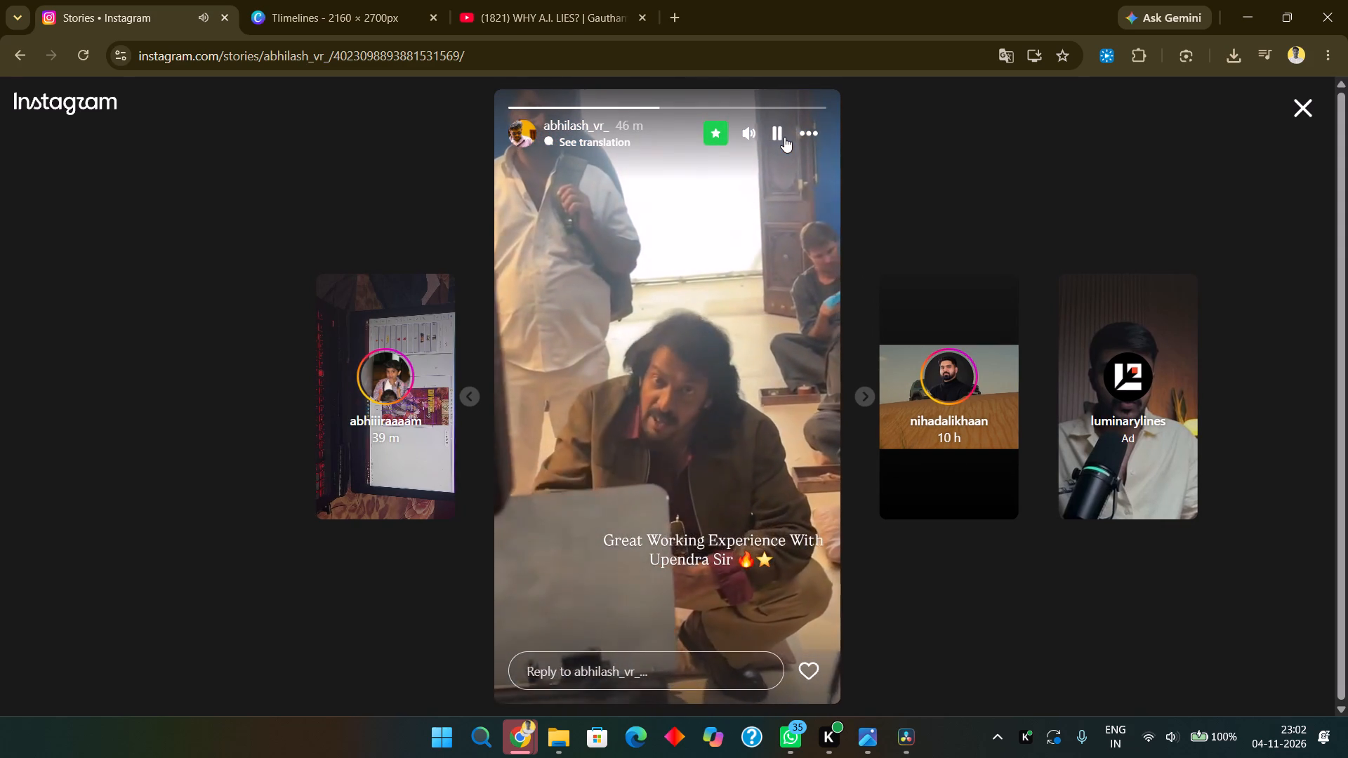
left_click(784, 137)
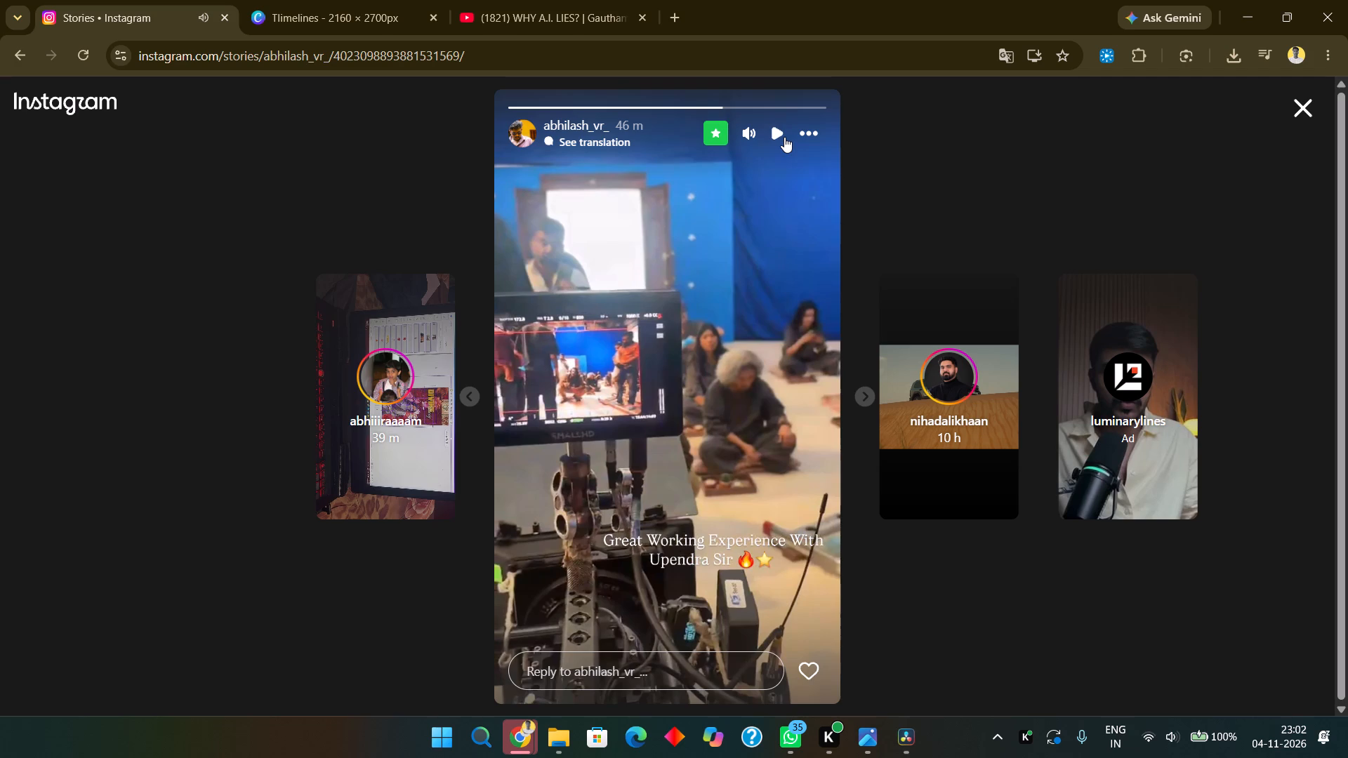
left_click(784, 137)
left_click(784, 137)
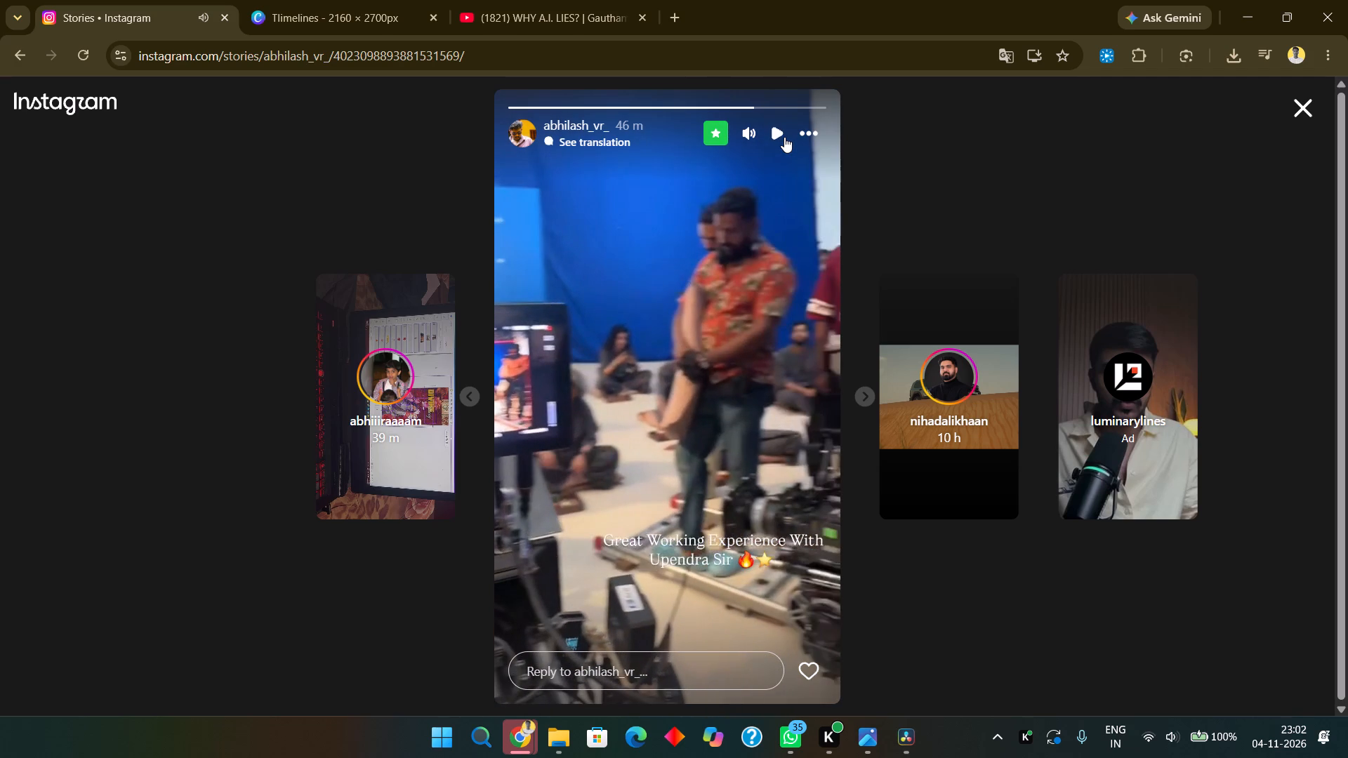
left_click(784, 137)
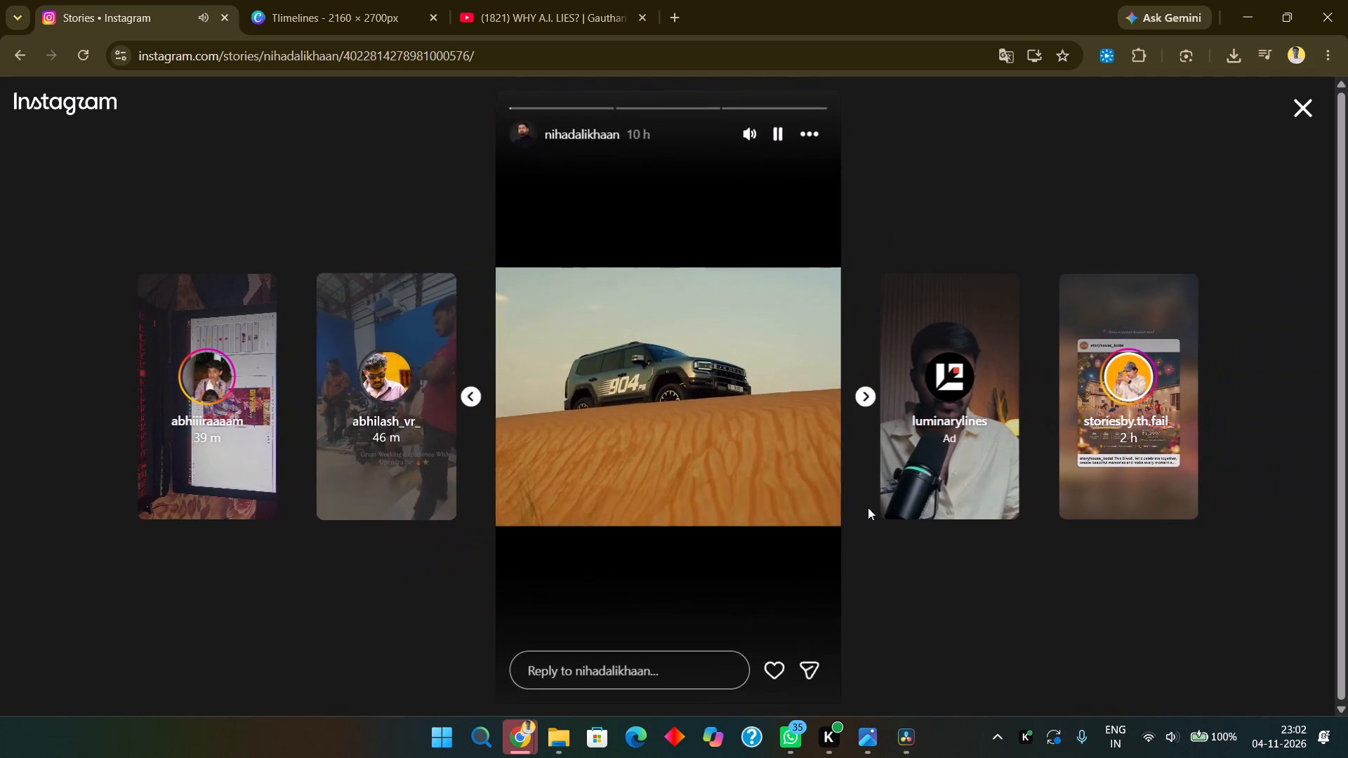
Browse the stories that follow and return to the one about the "Another banger" edit to watch it.
left_click(858, 394)
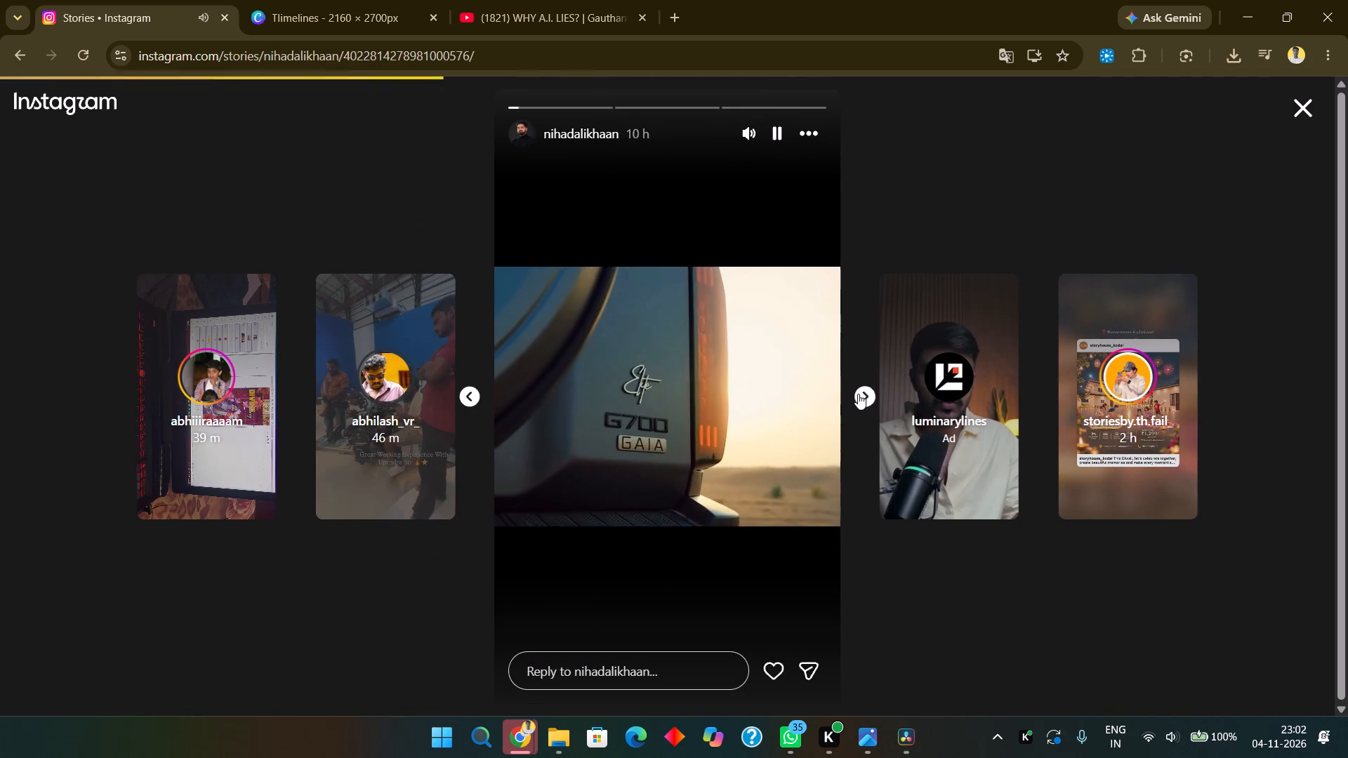
left_click(858, 394)
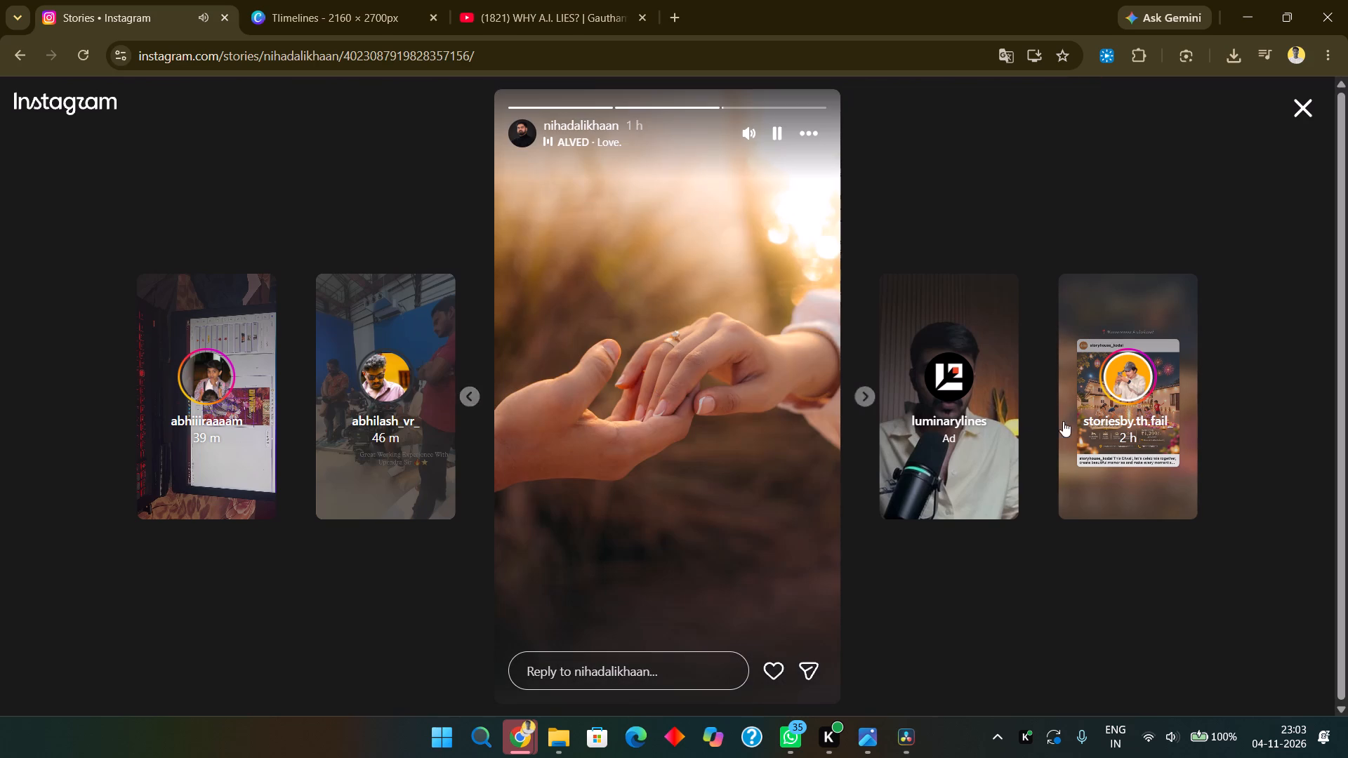
left_click(1115, 454)
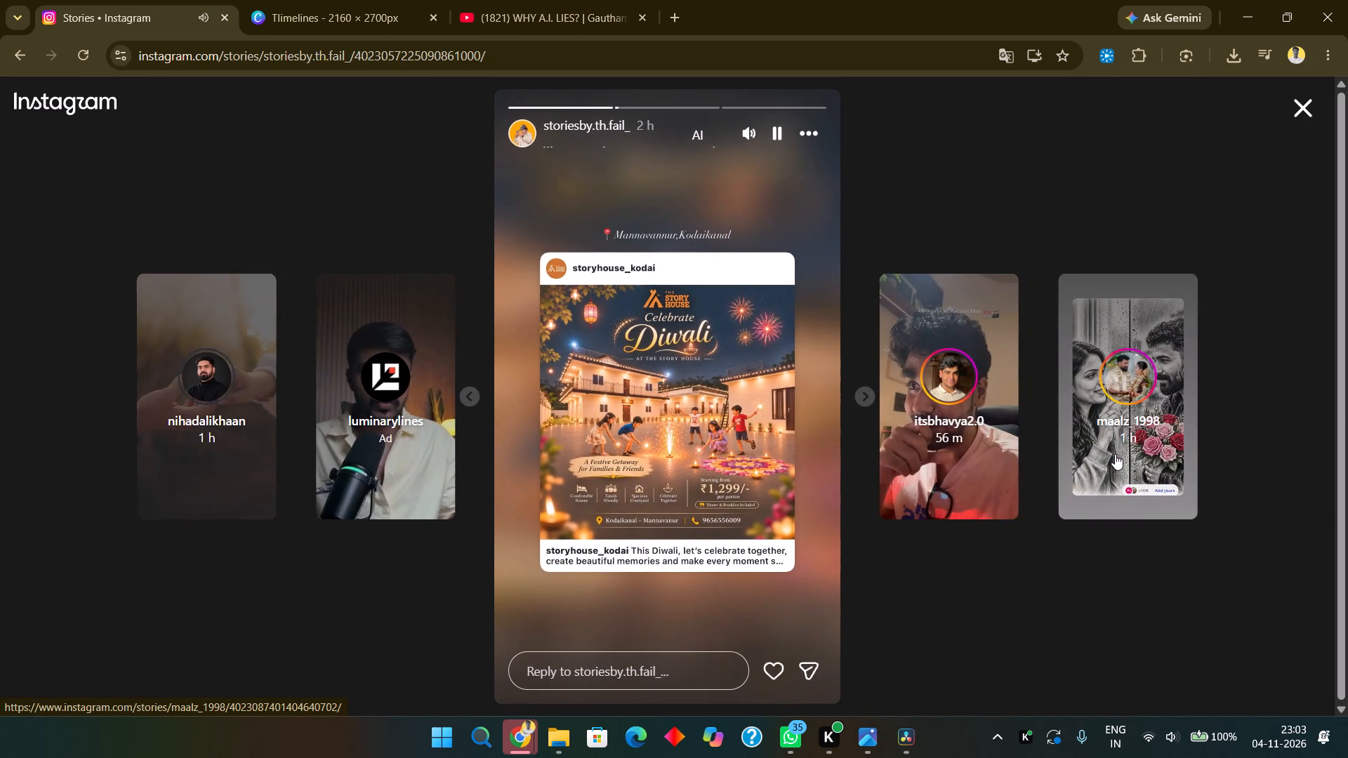
left_click(993, 479)
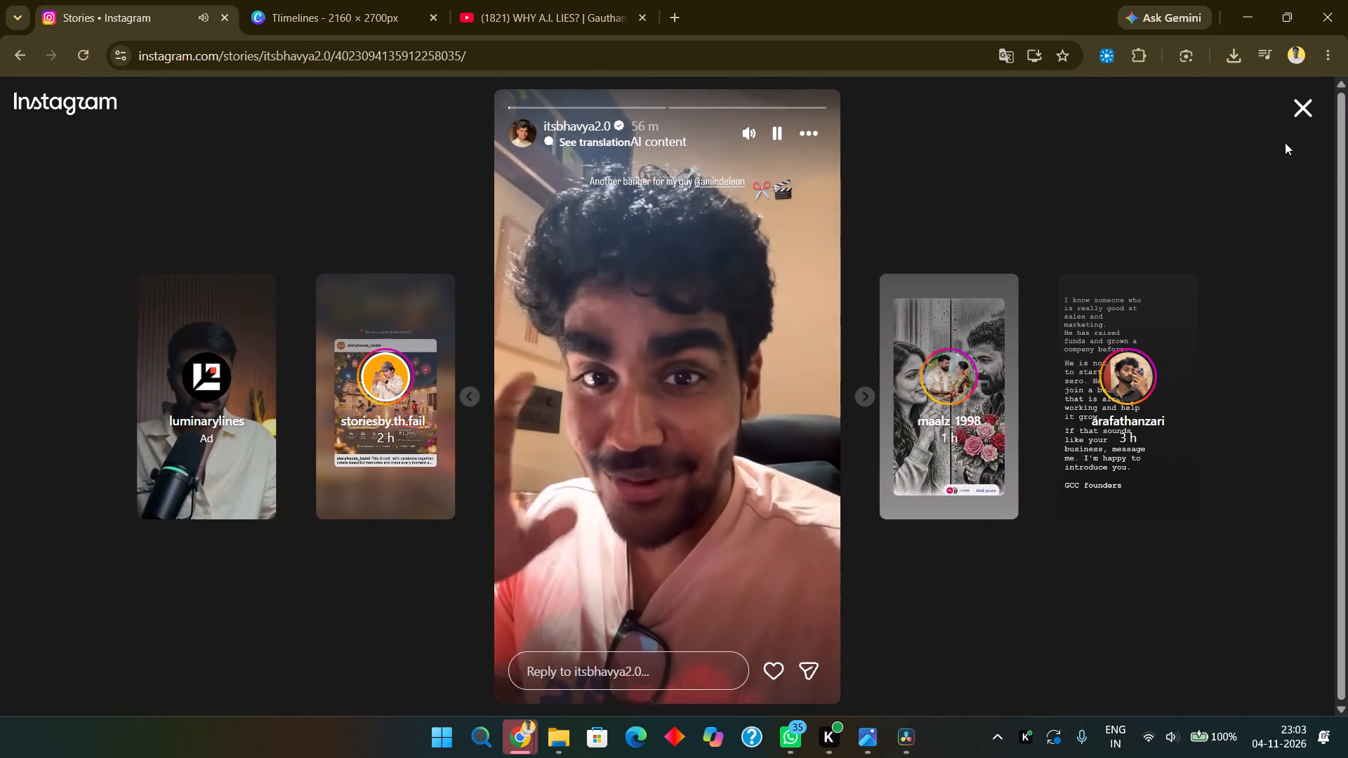
left_click(1116, 342)
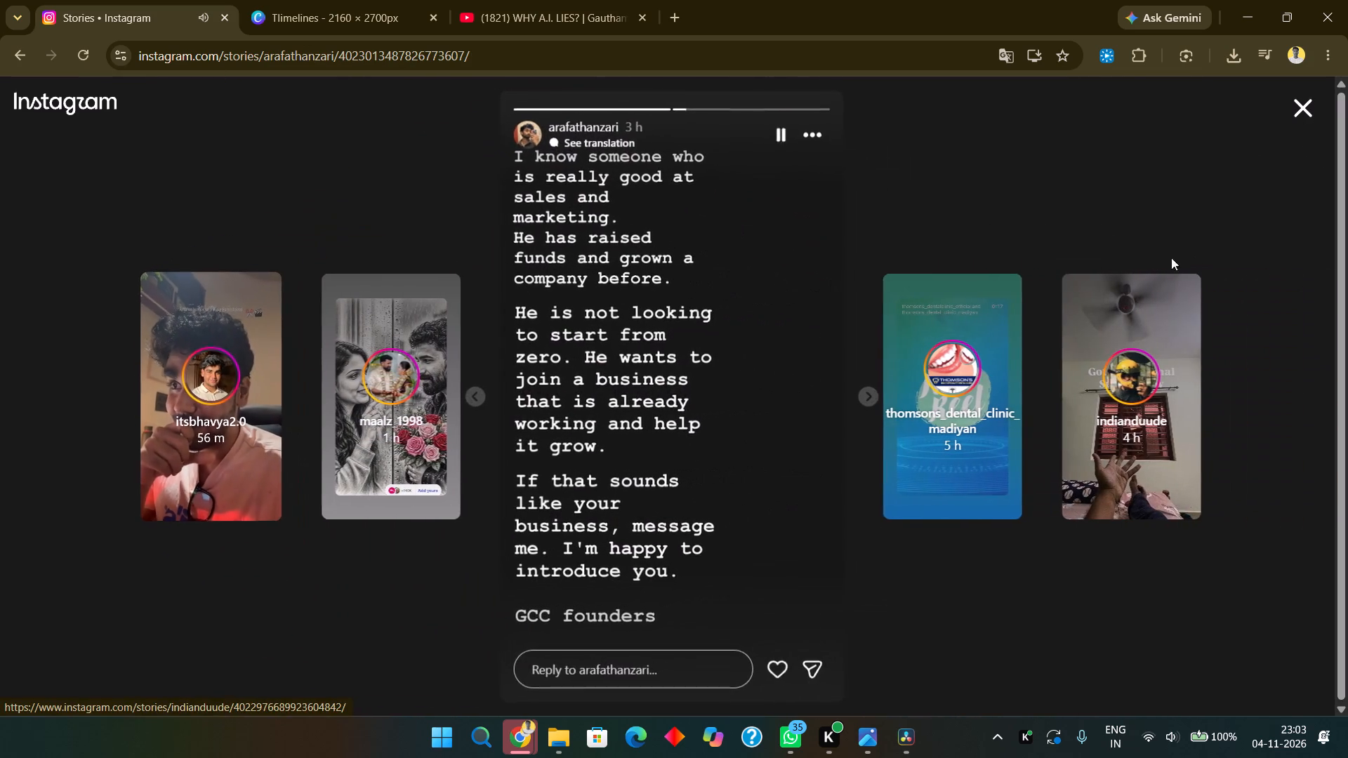
left_click(395, 441)
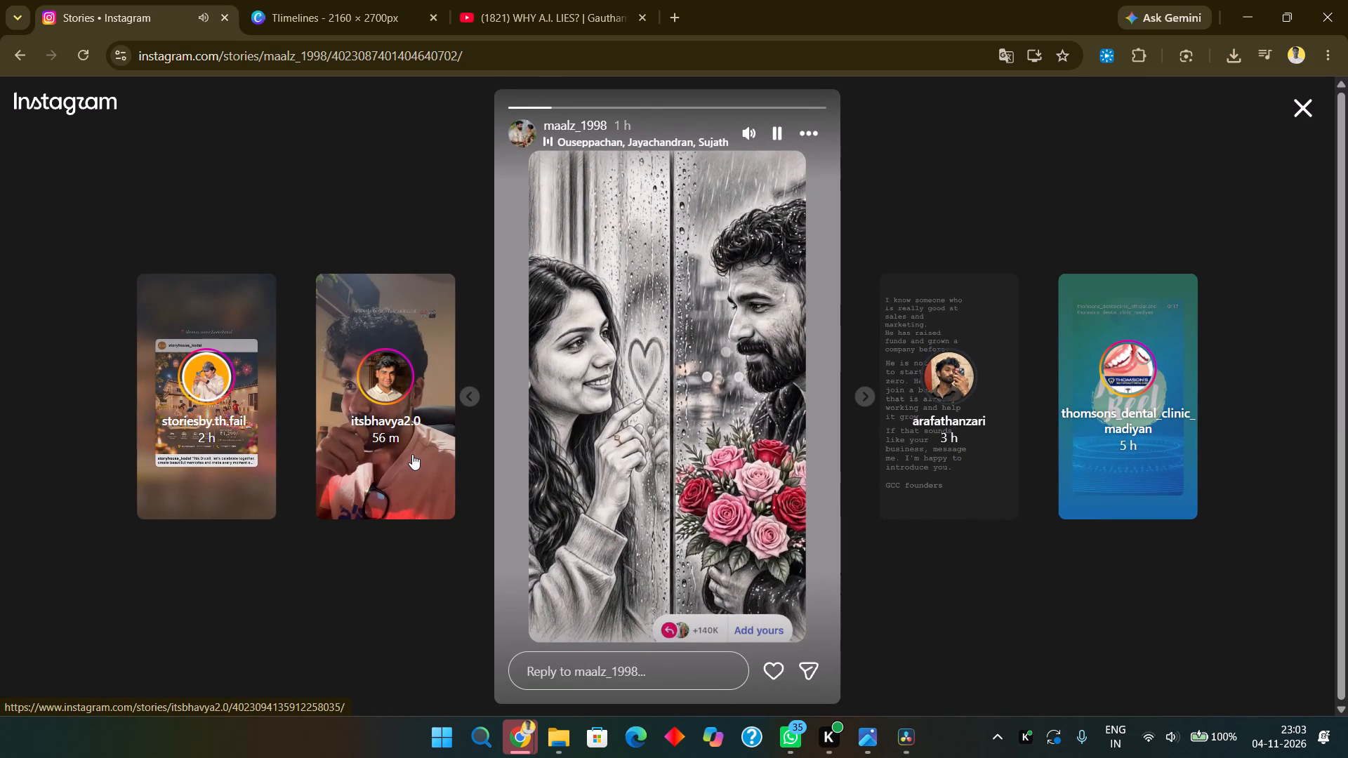
left_click(412, 454)
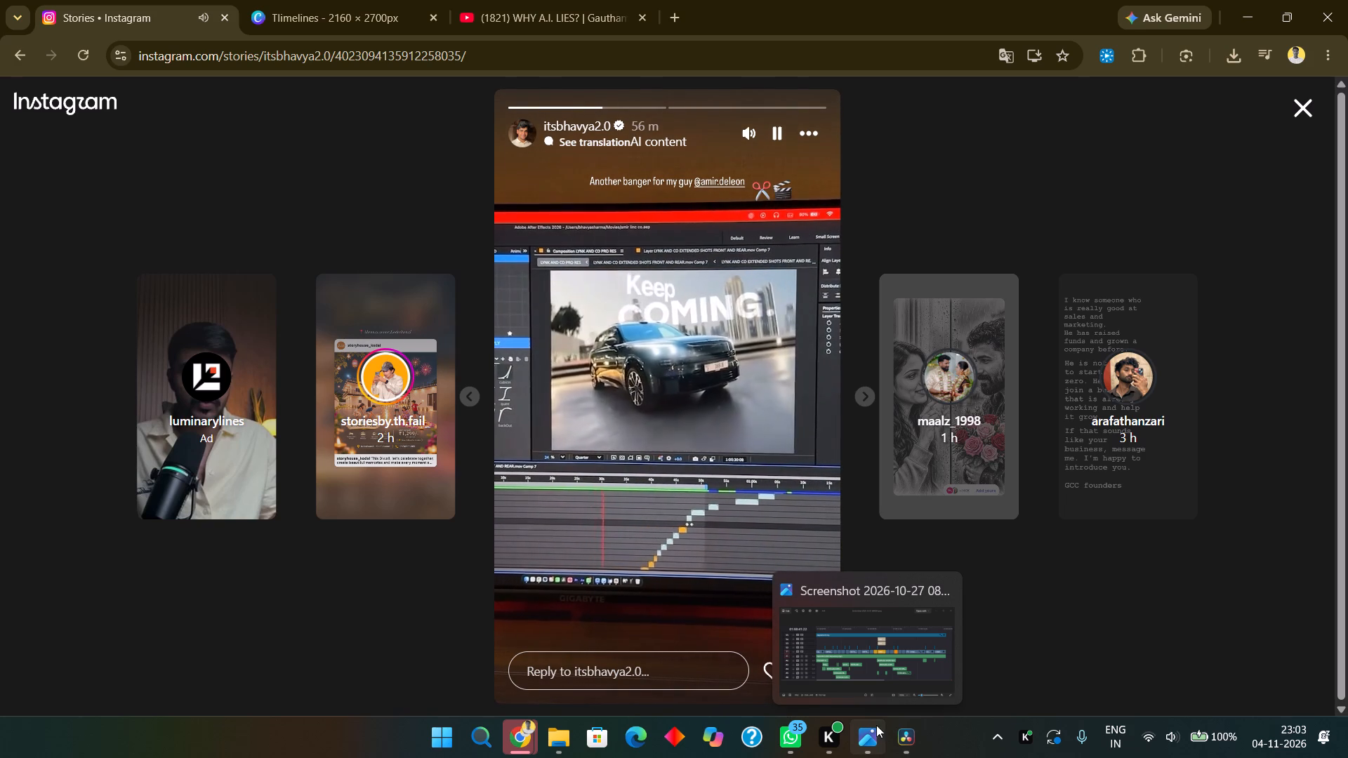
Switch to DaVinci Resolve and open the insta project from the Project Manager.
left_click(898, 745)
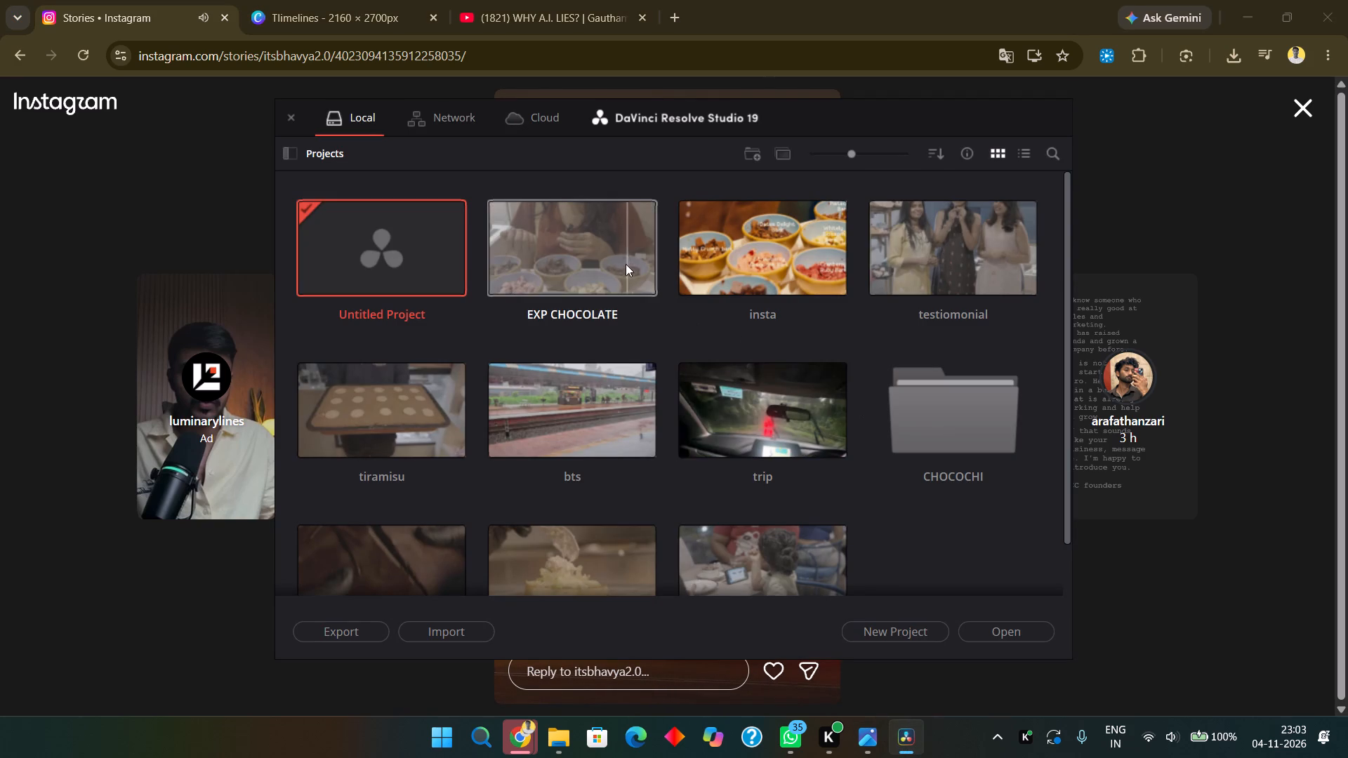
double_click(727, 262)
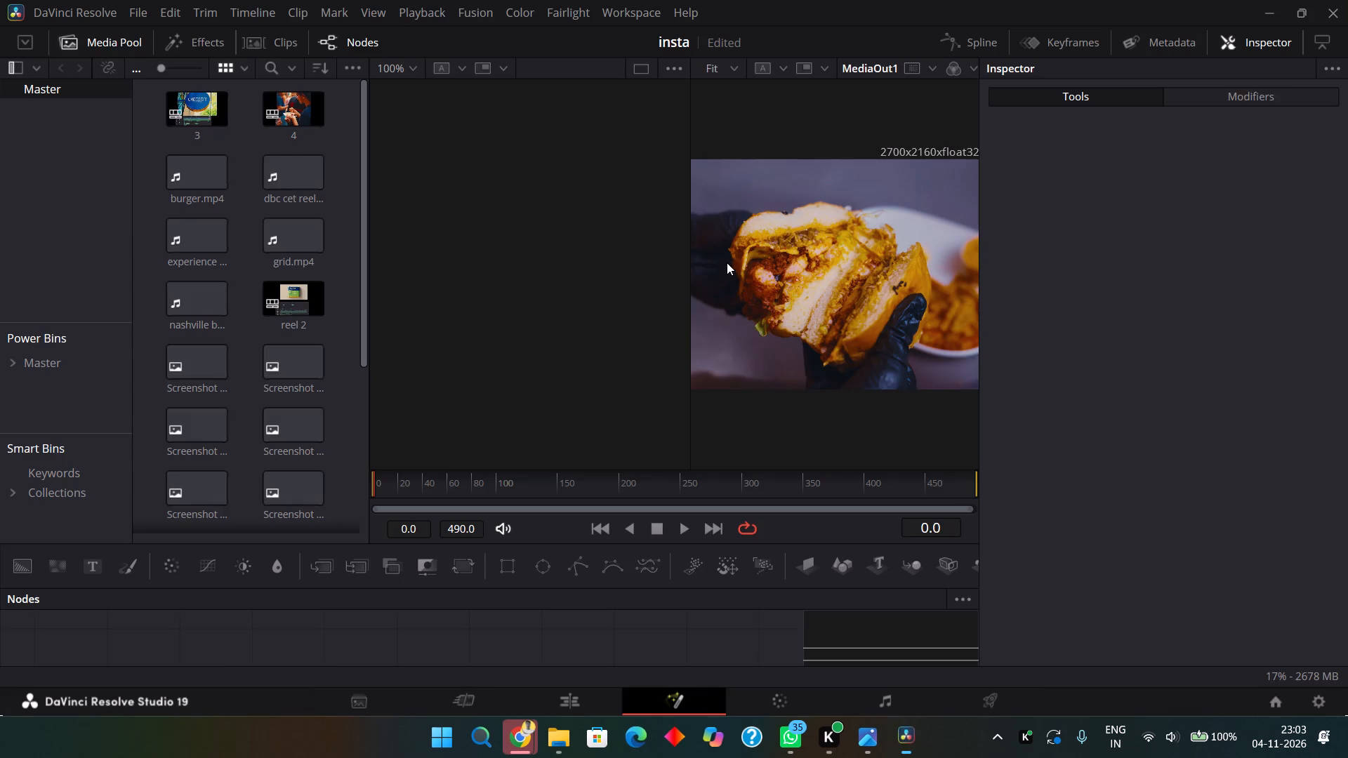
On the Edit page, show the Media Pool without the Effects library and open Timeline 1.
left_click(577, 699)
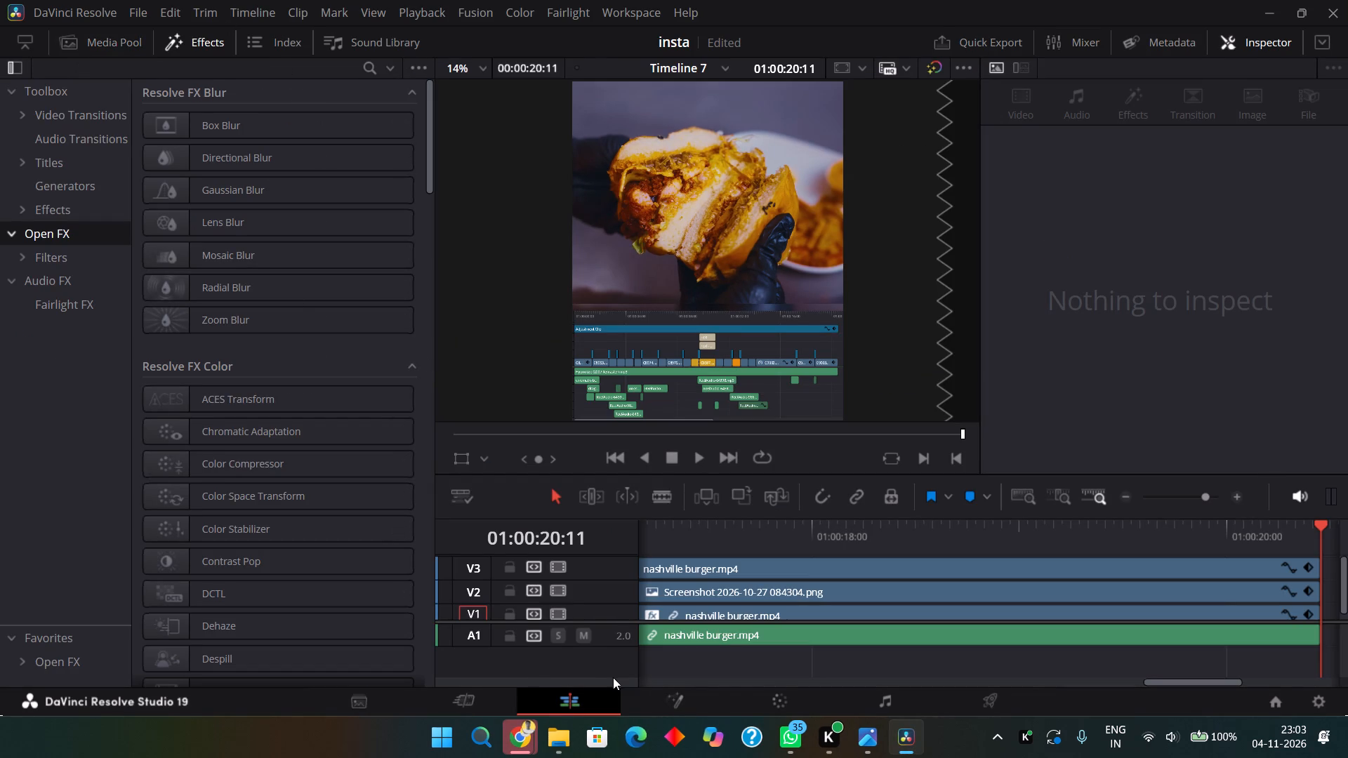
left_click(102, 37)
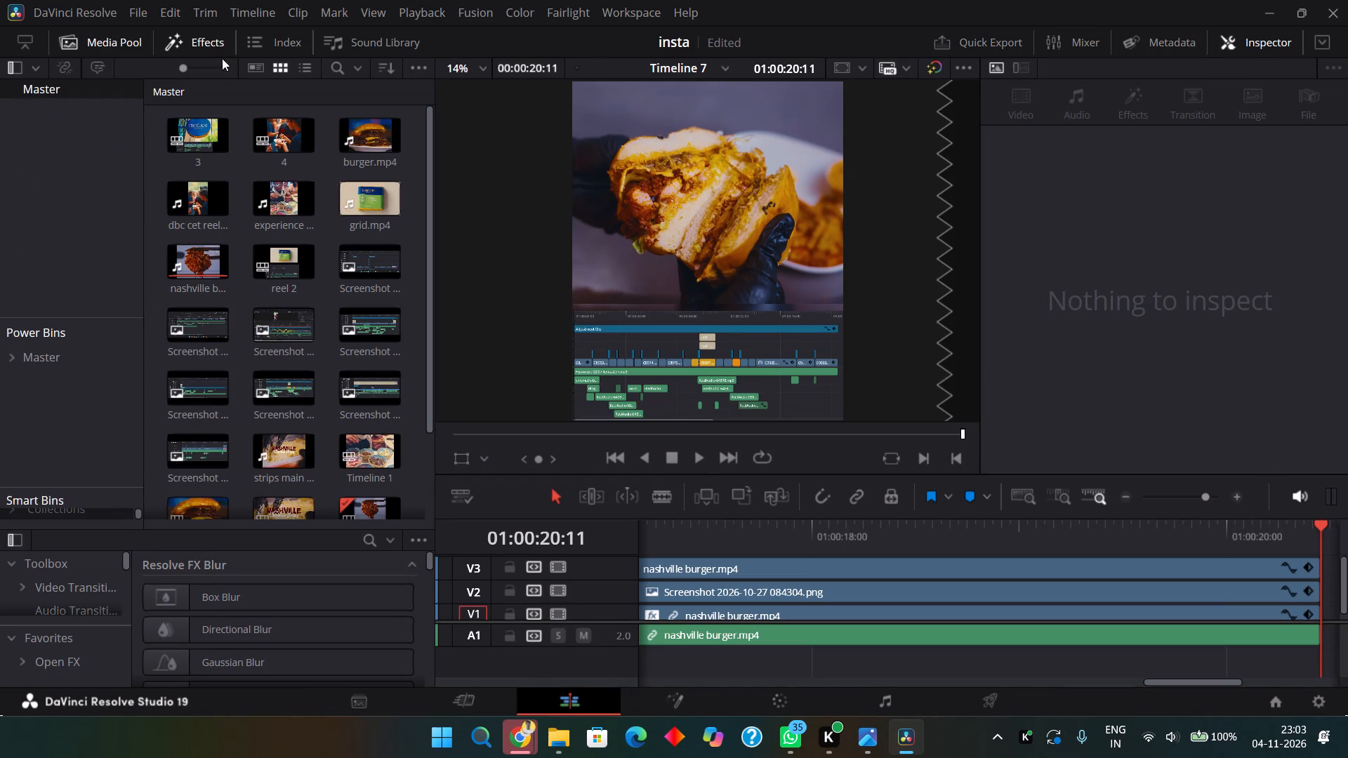
left_click(203, 41)
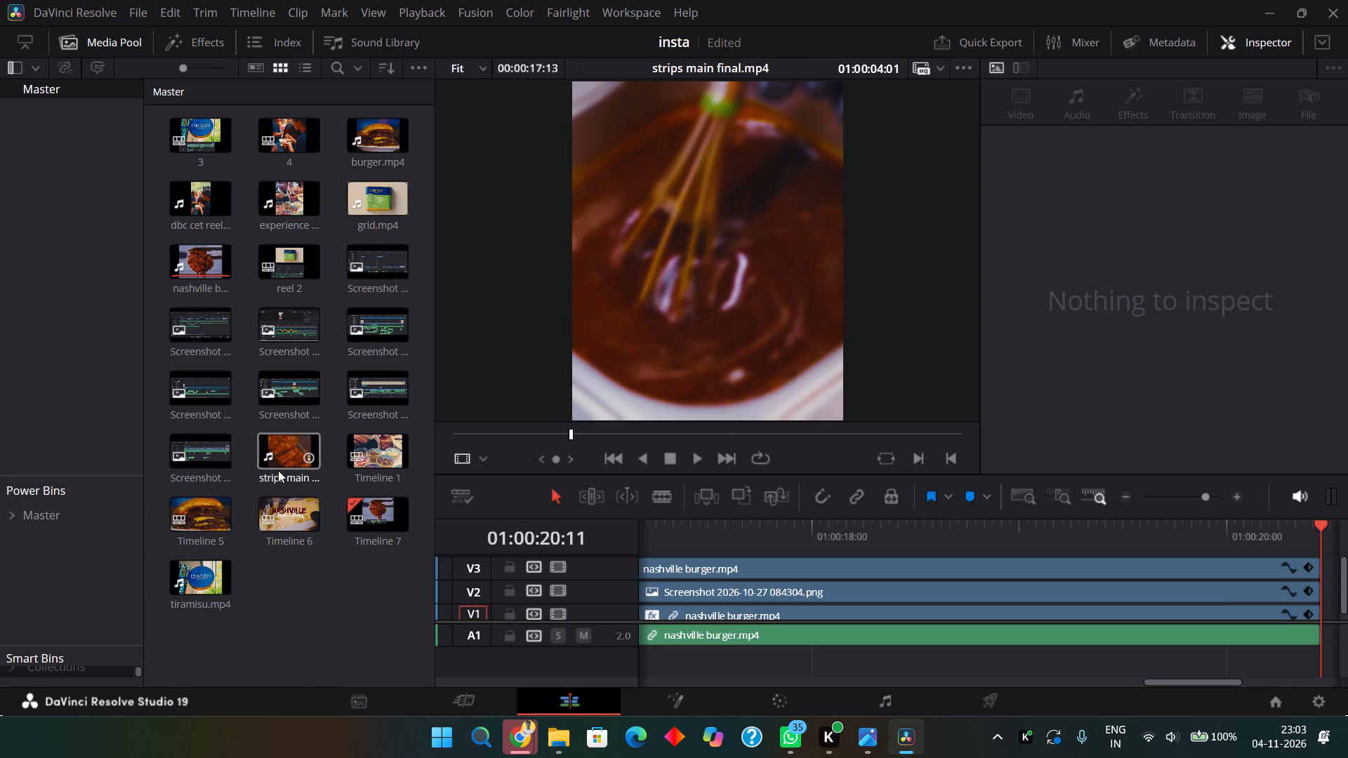
triple_click(376, 455)
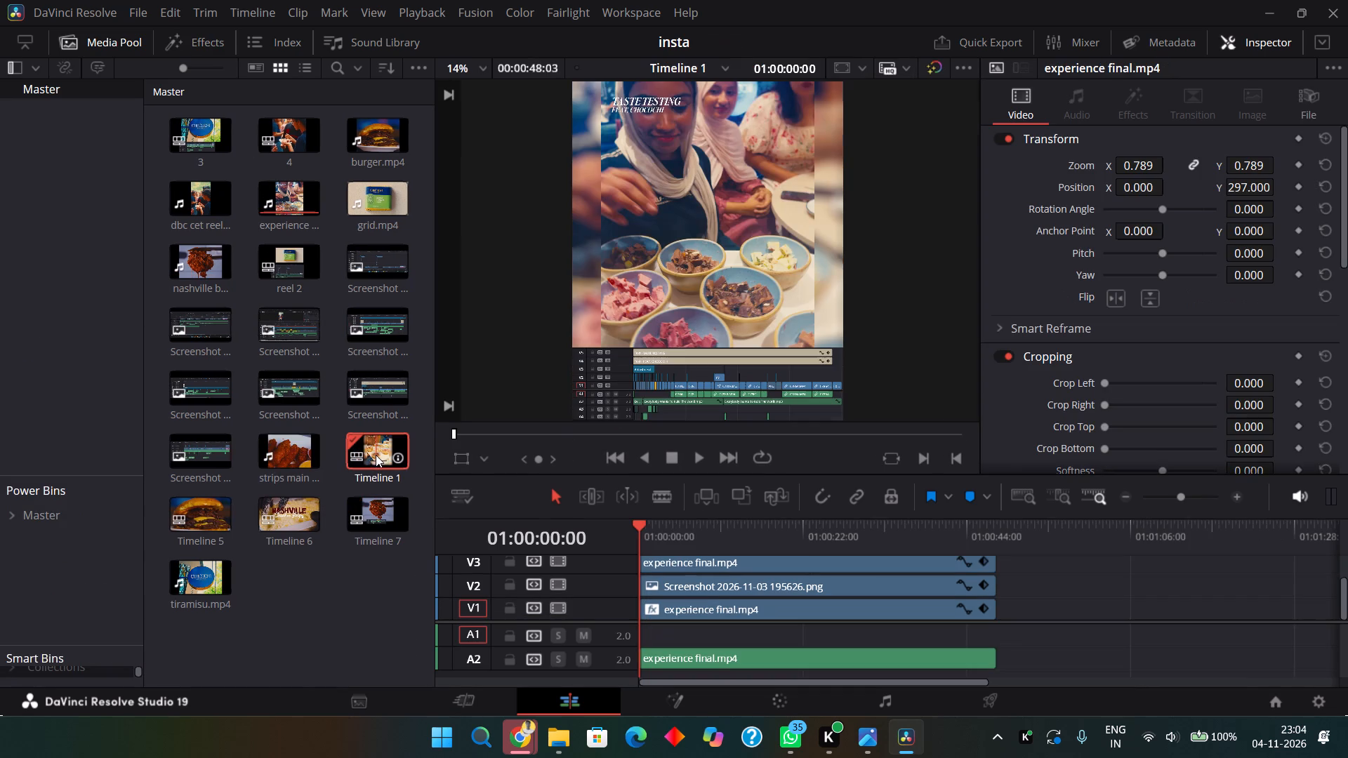
Start importing media into the Master bin of the insta project.
left_click(326, 633)
key("ctrl+i")
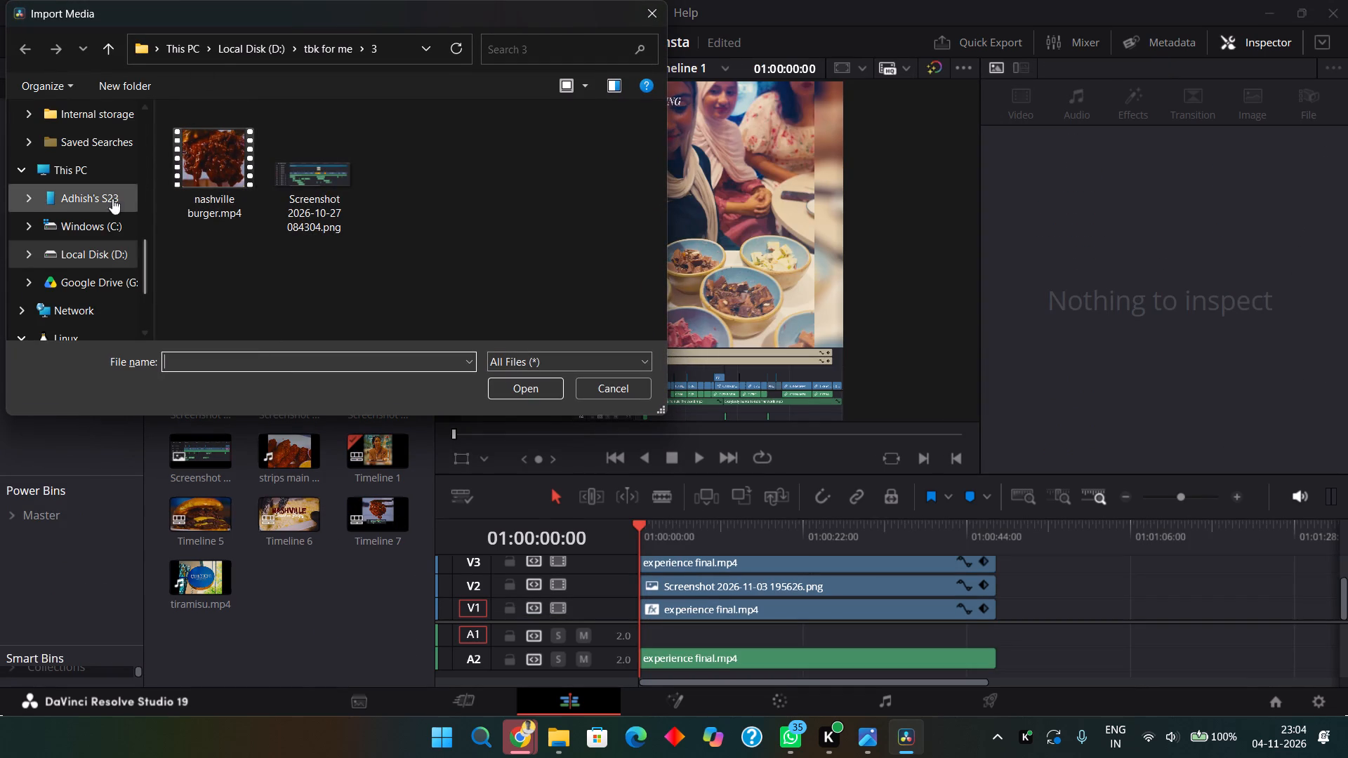
Import the node-tree image Screenshot 2026-11-04 230103.png from the Screenshots folder in Pictures into the media pool.
scroll(108, 274, "up", 17)
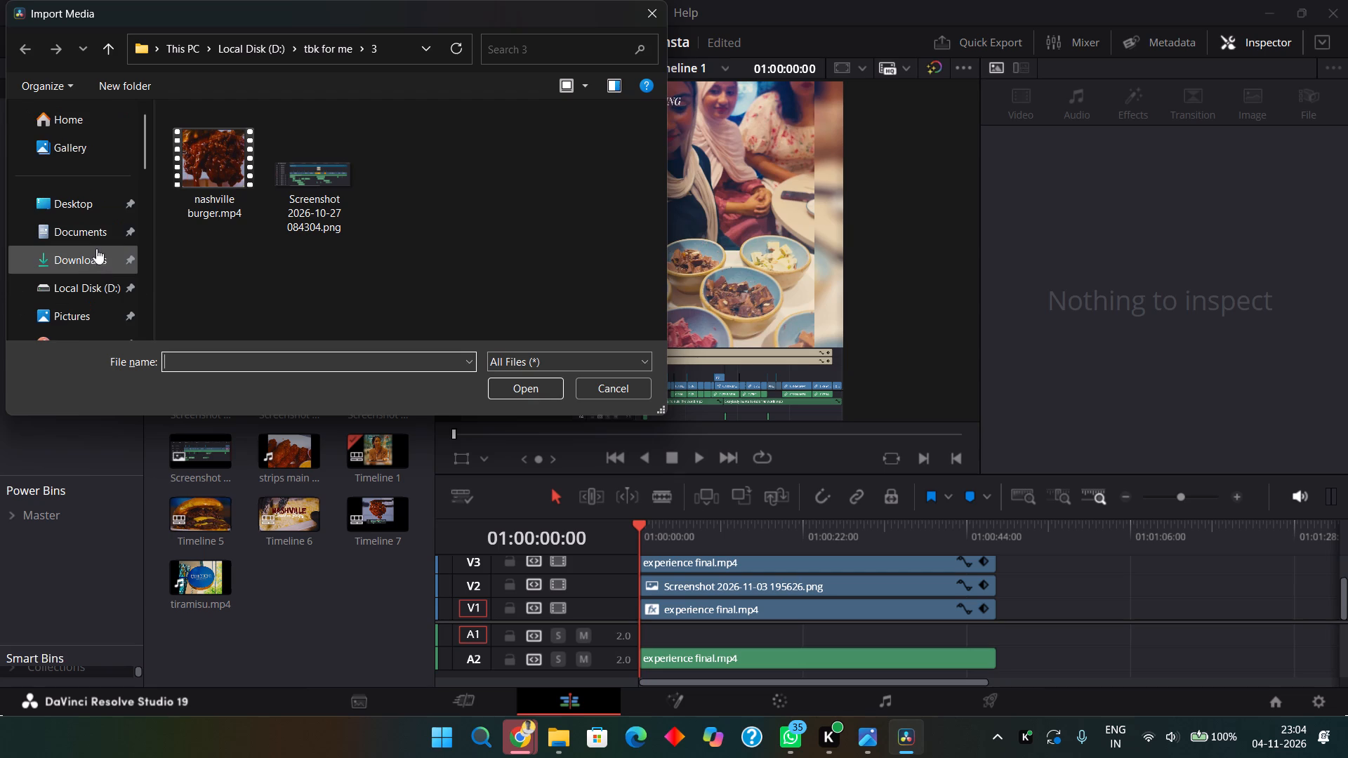
double_click(101, 313)
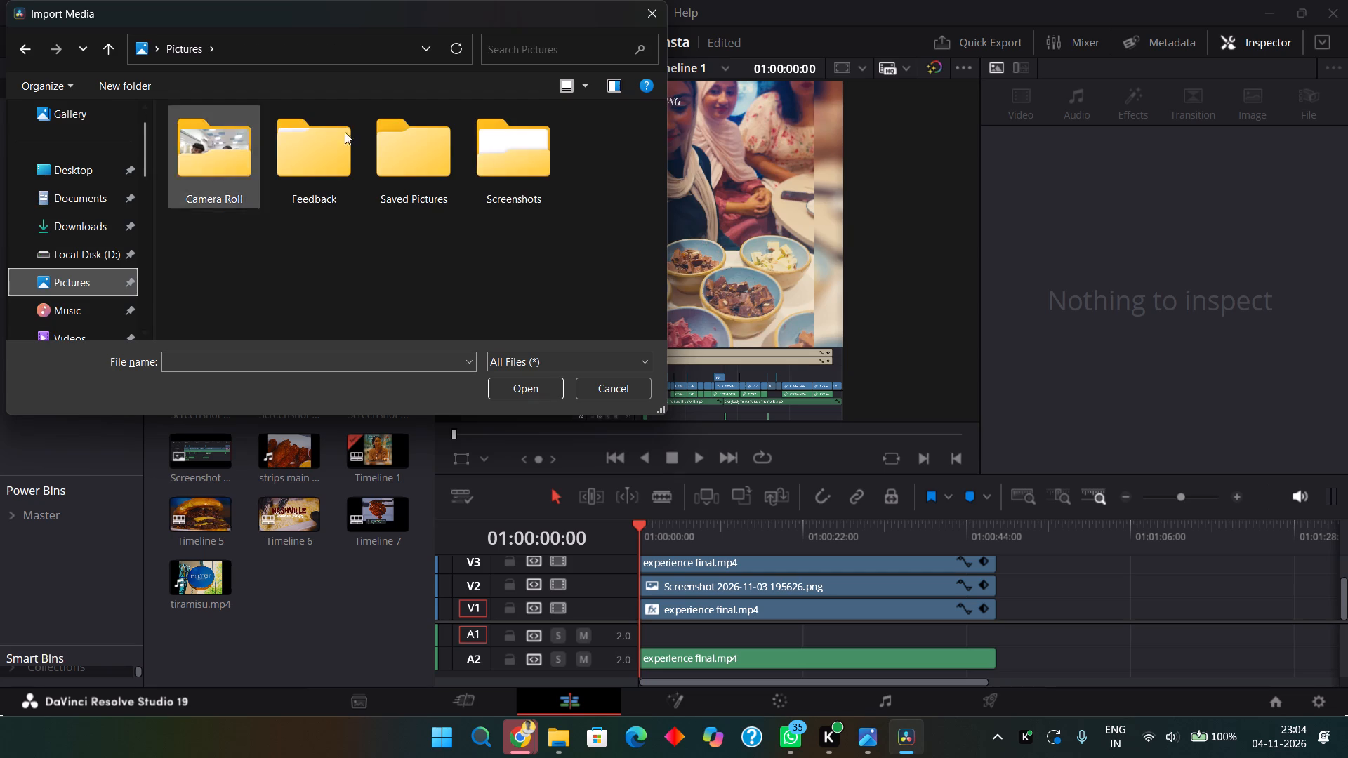
double_click(519, 156)
scroll(519, 156, "up", 6)
scroll(519, 156, "down", 6)
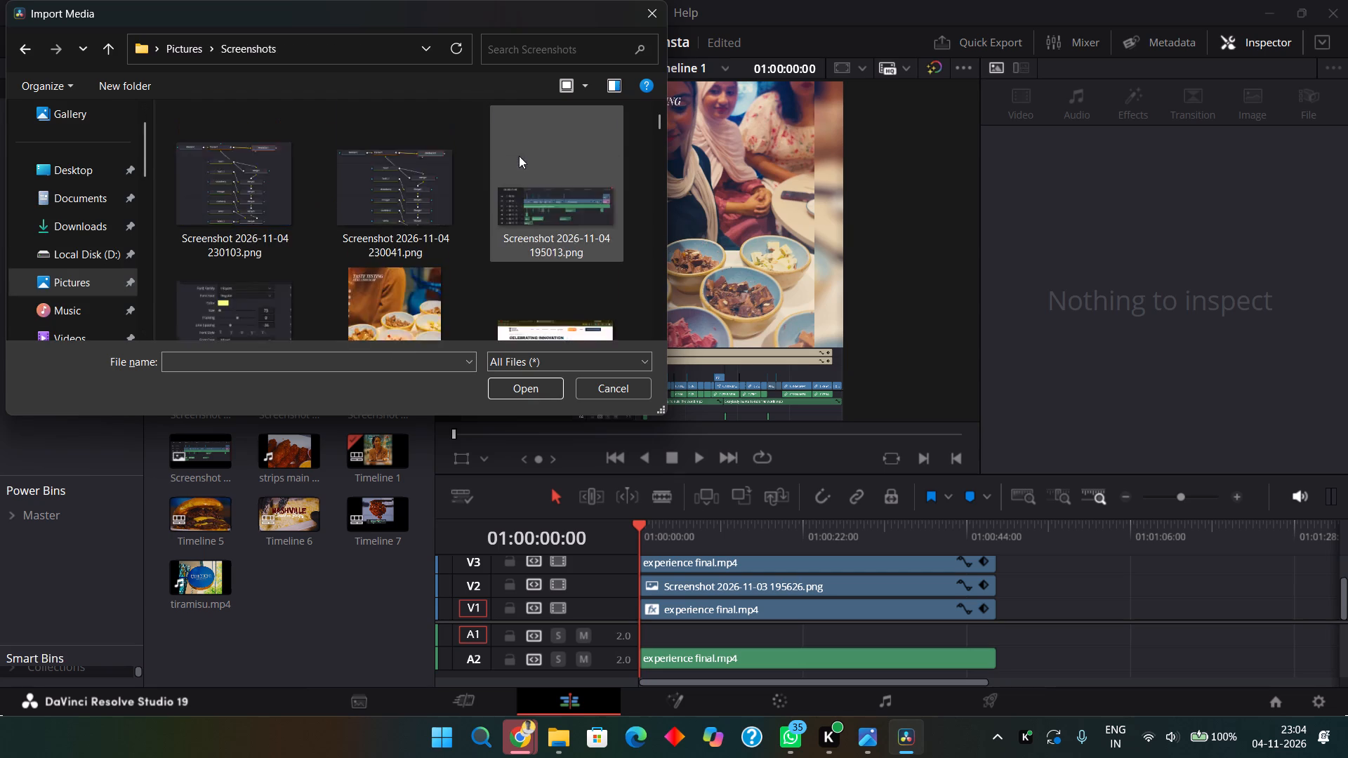
scroll(519, 156, "down", 9)
scroll(519, 156, "up", 20)
scroll(519, 156, "up", 3)
left_click(309, 162)
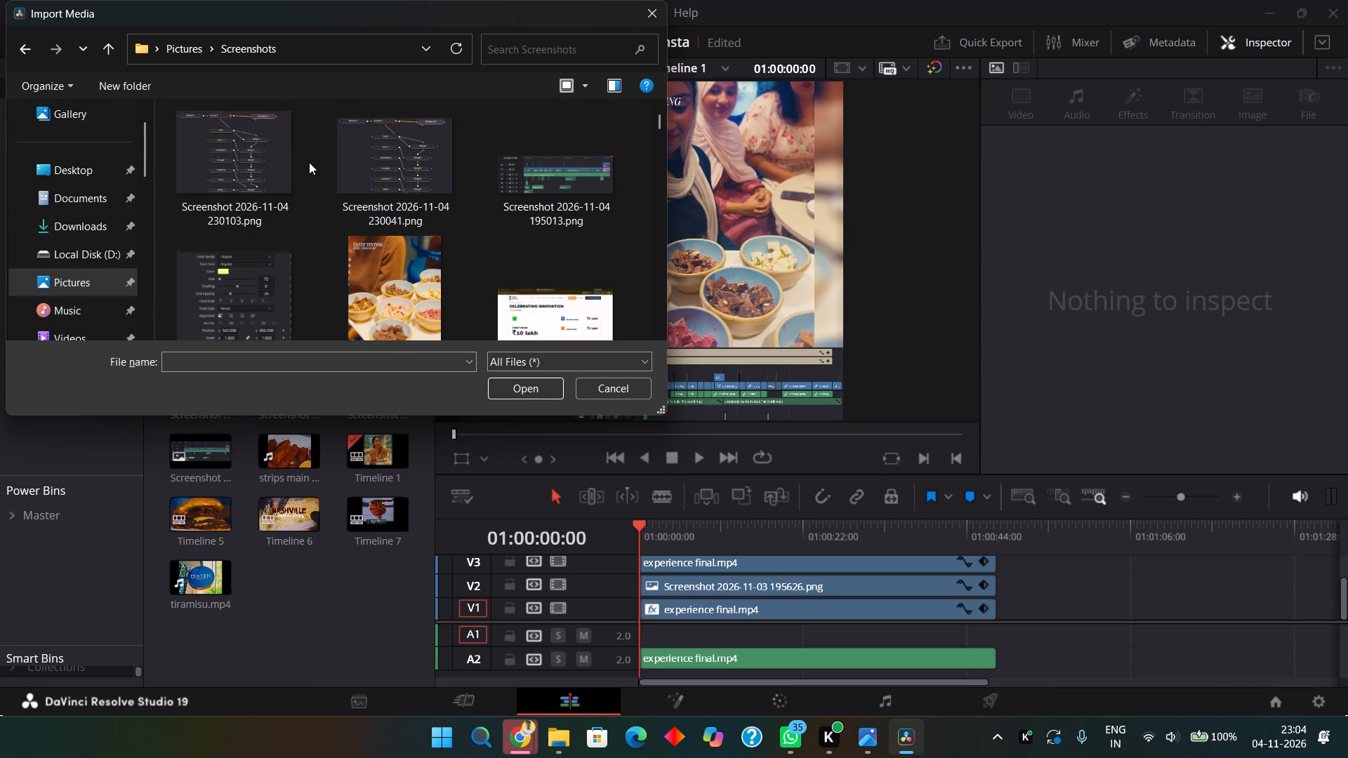
left_click(258, 162)
key("Return")
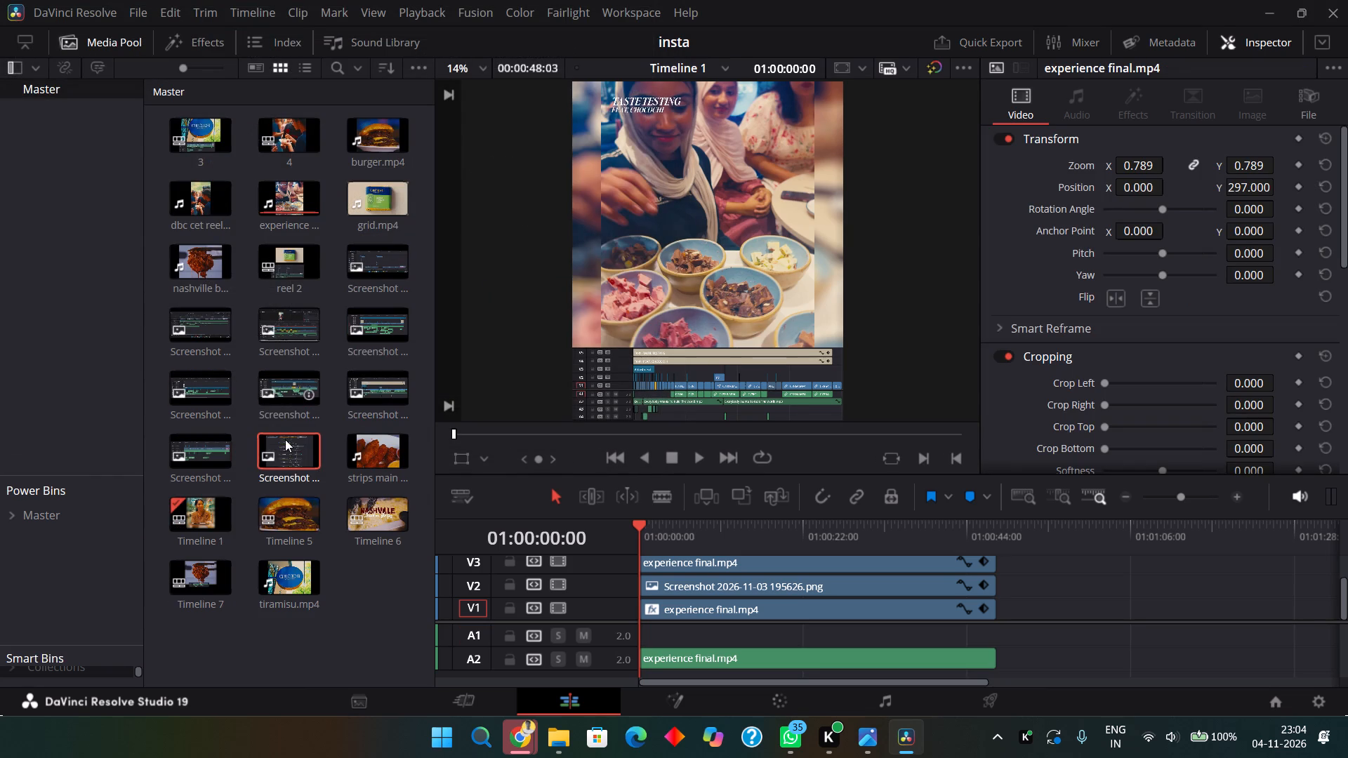
Place the imported node-tree screenshot on track V2 of Timeline 1, in the empty space past the end of the existing clips.
left_click_drag(289, 448, 1026, 587)
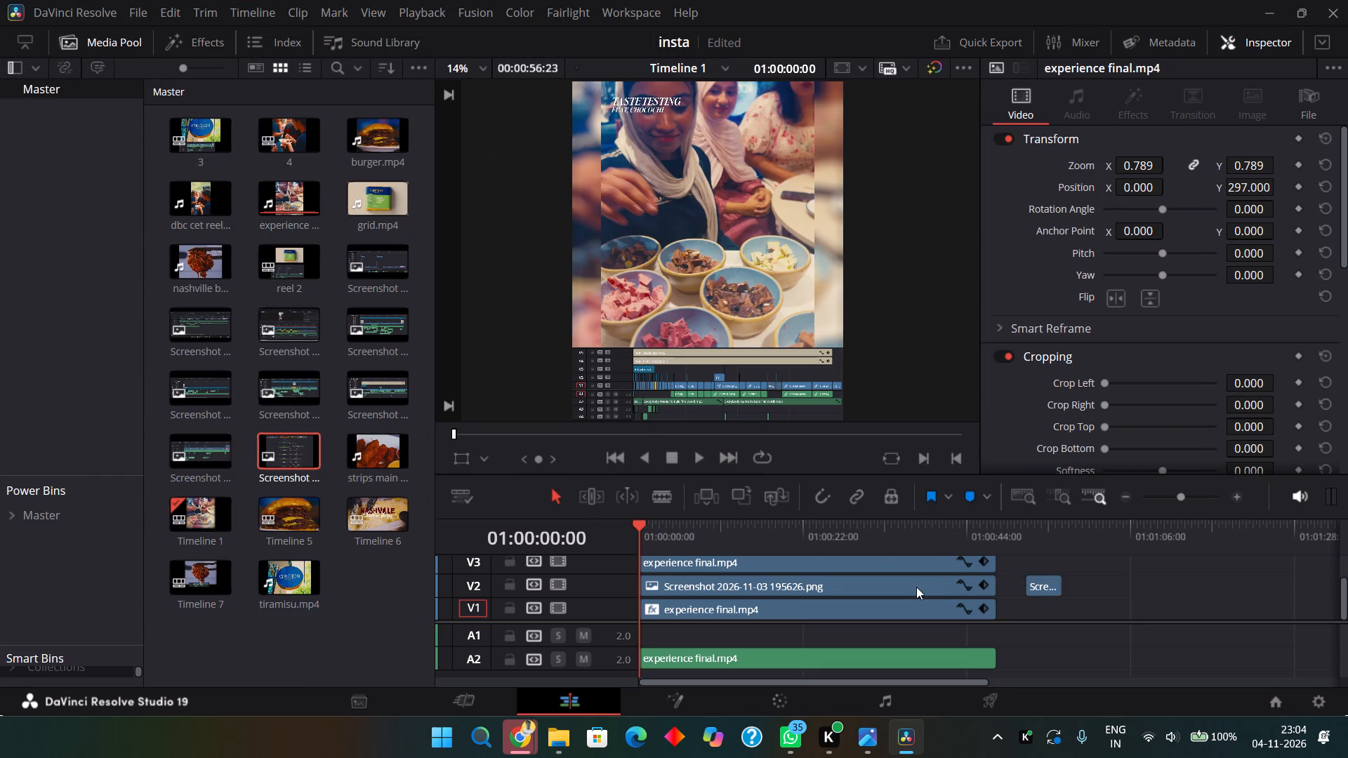
Park the playhead at 01:00:21:03, on the bright flash frame where the flavour labels start appearing over the bowls.
left_click(729, 547)
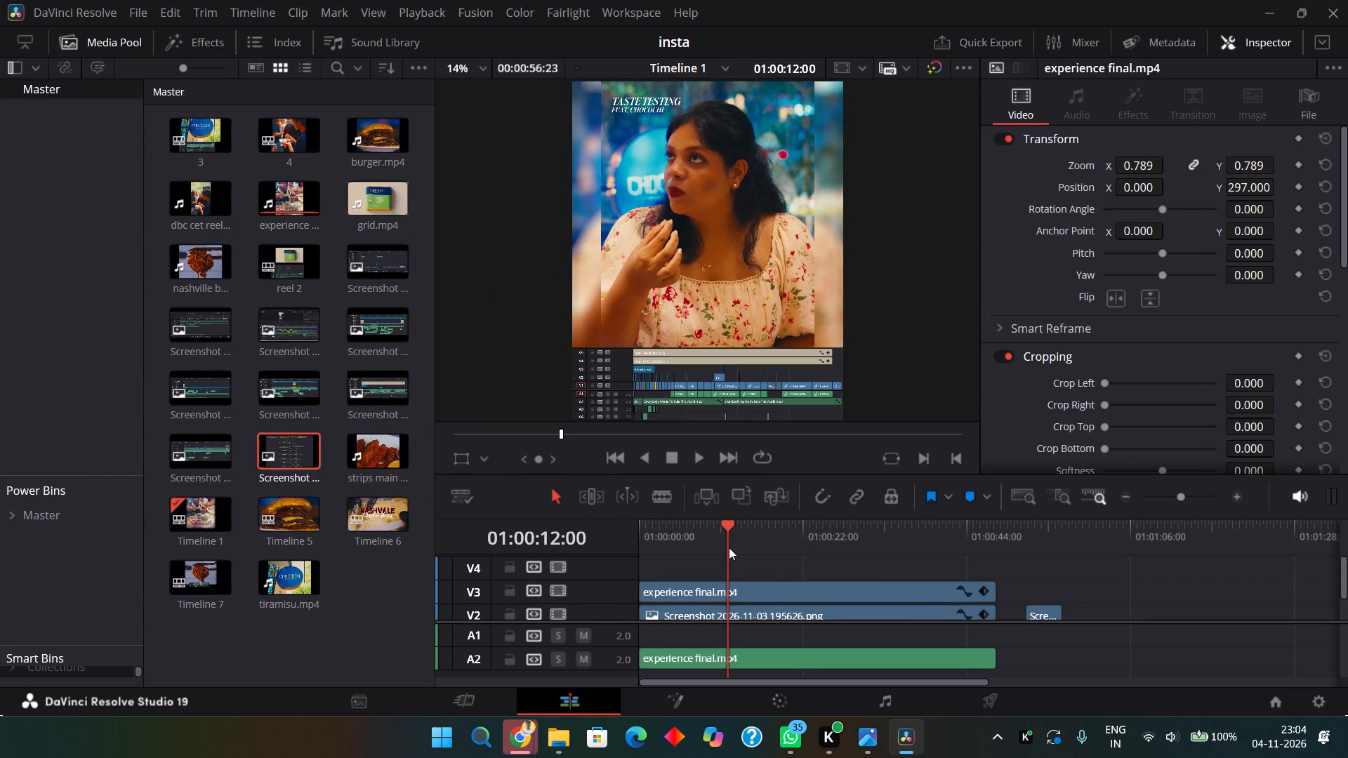
left_click_drag(732, 537, 789, 529)
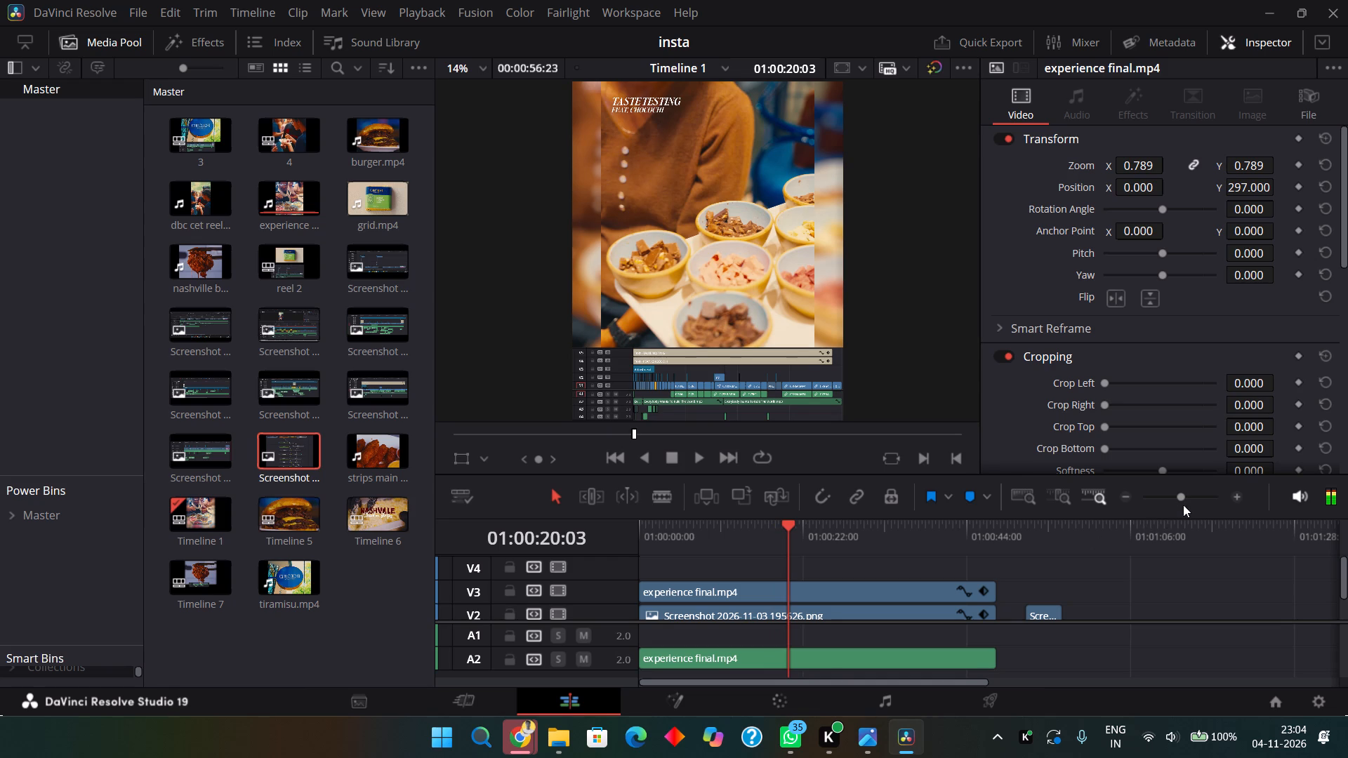
left_click(1193, 501)
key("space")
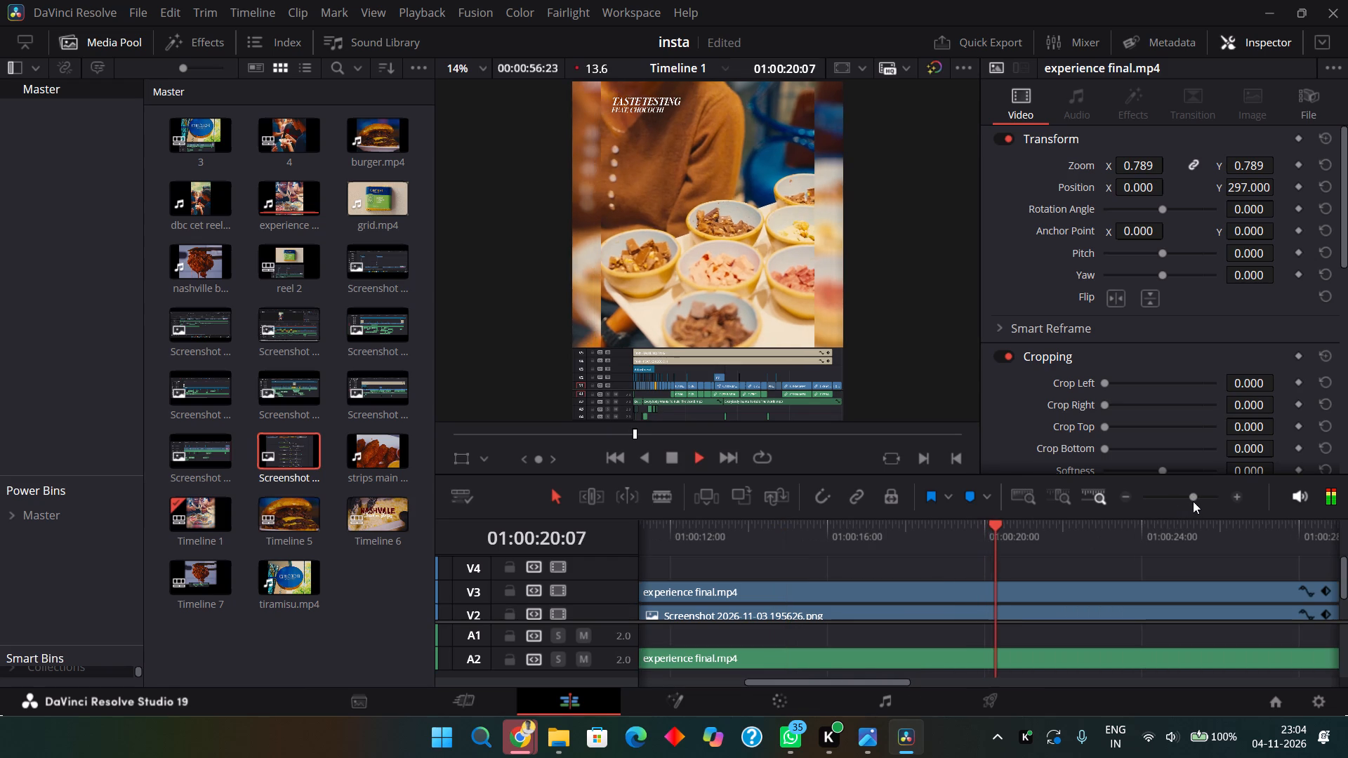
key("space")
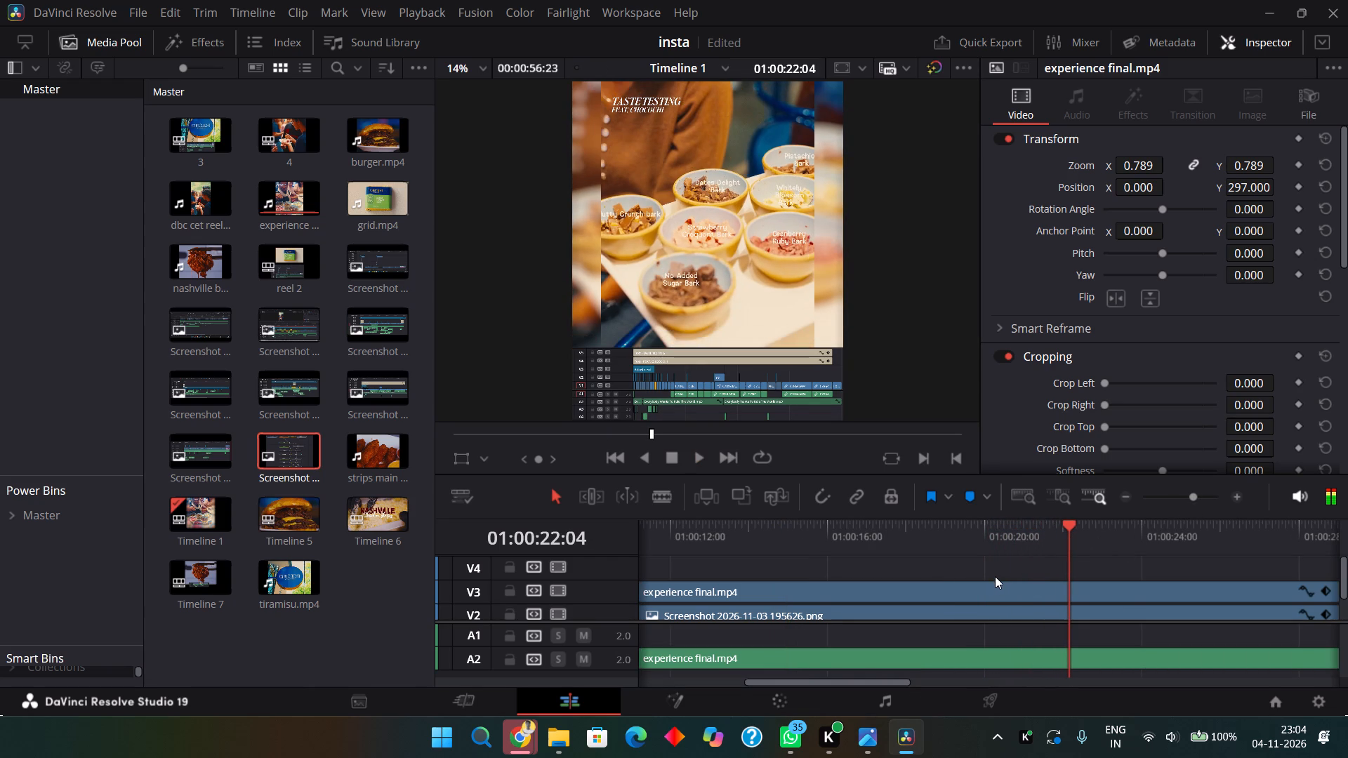
left_click(1002, 551)
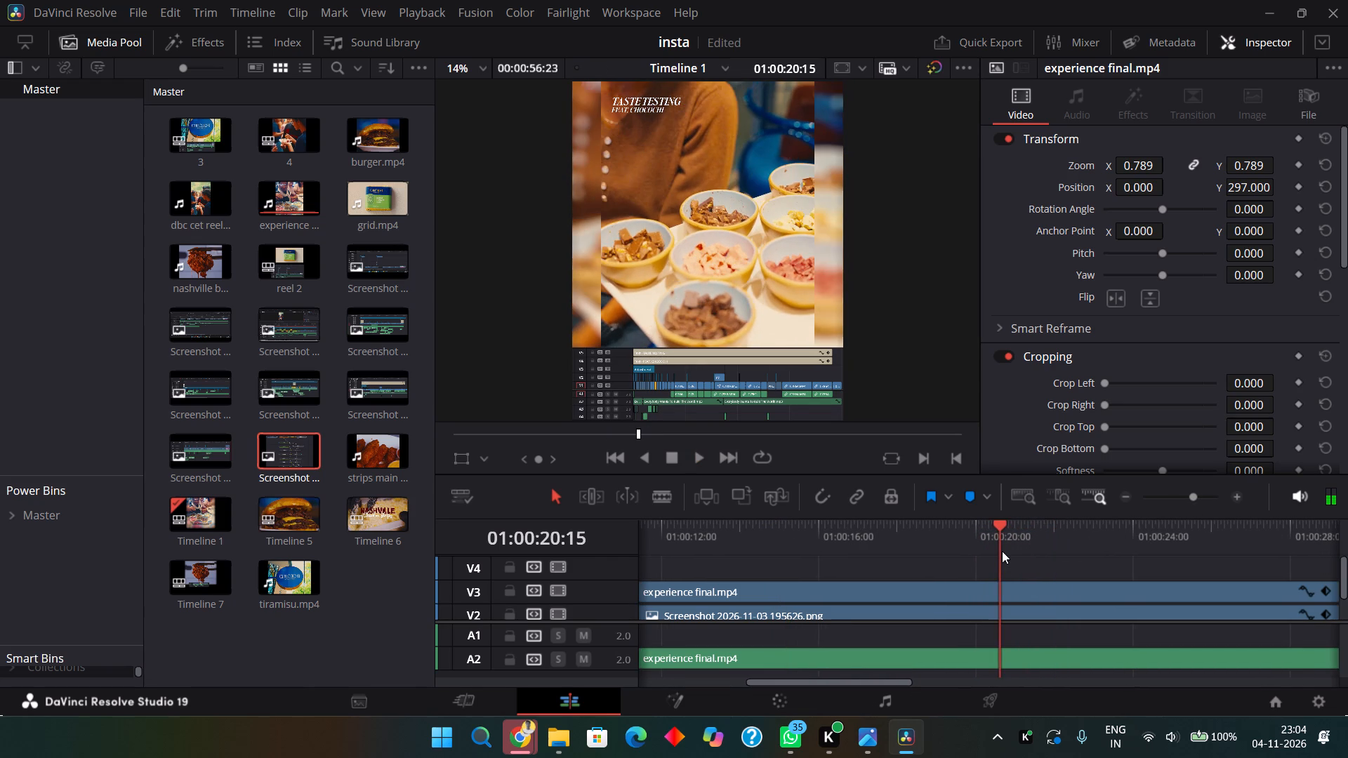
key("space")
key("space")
key("Right")
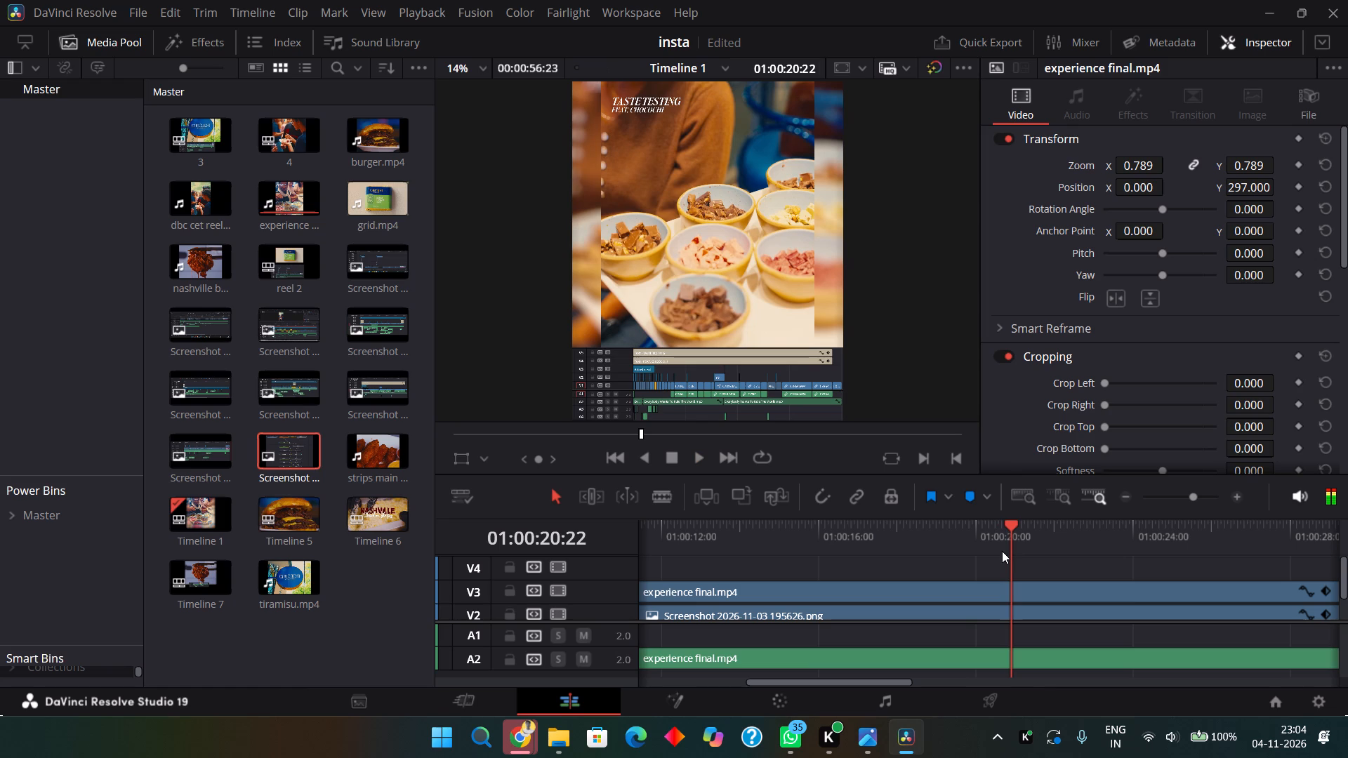
key("Right")
key("Right")
key("Right")
key("Right")
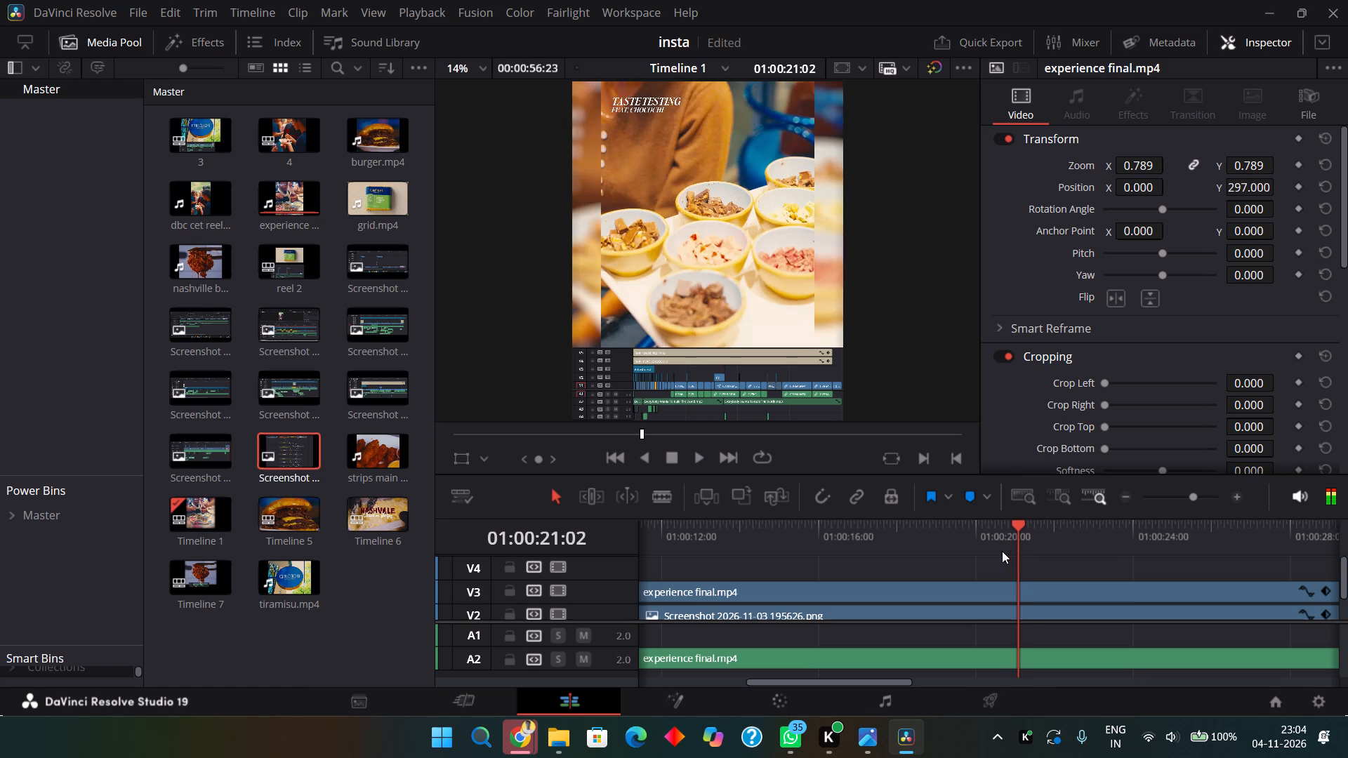
key("Right")
key("Right")
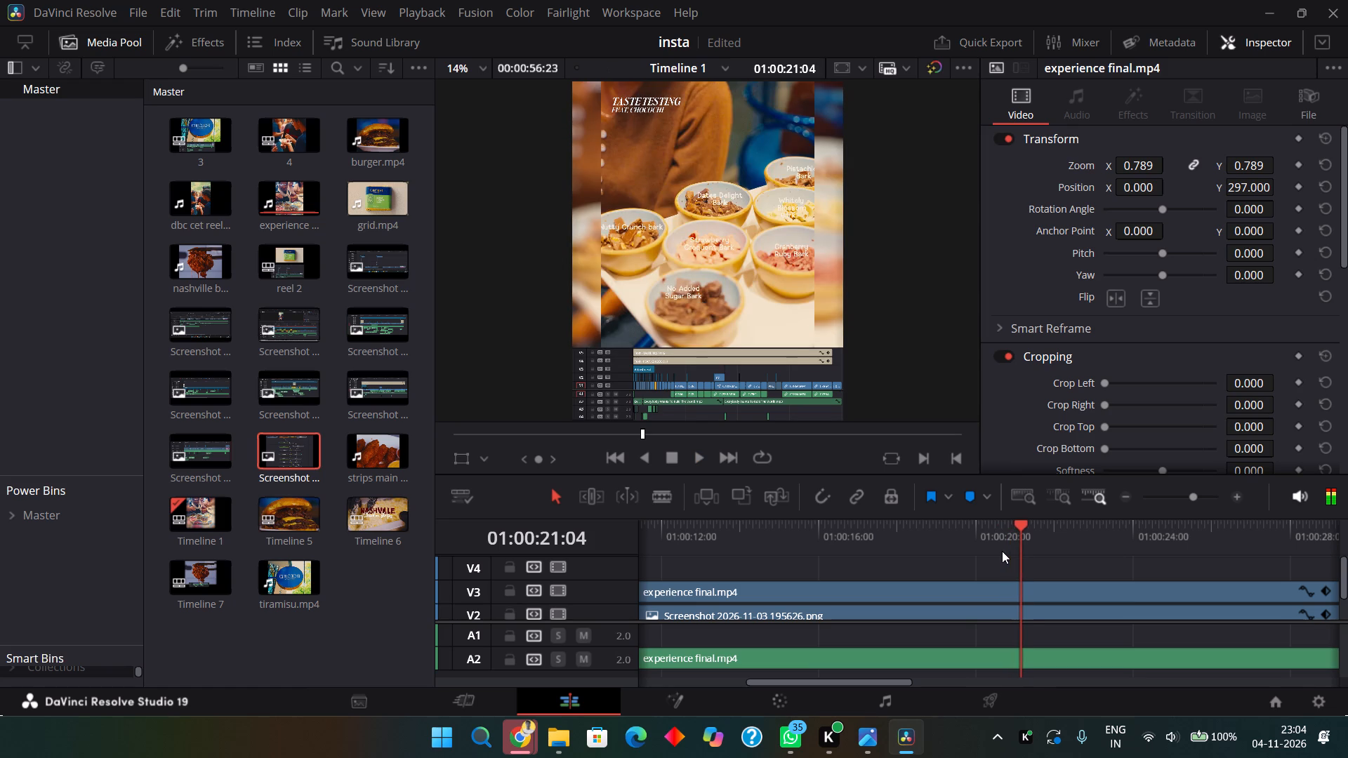
key("Left")
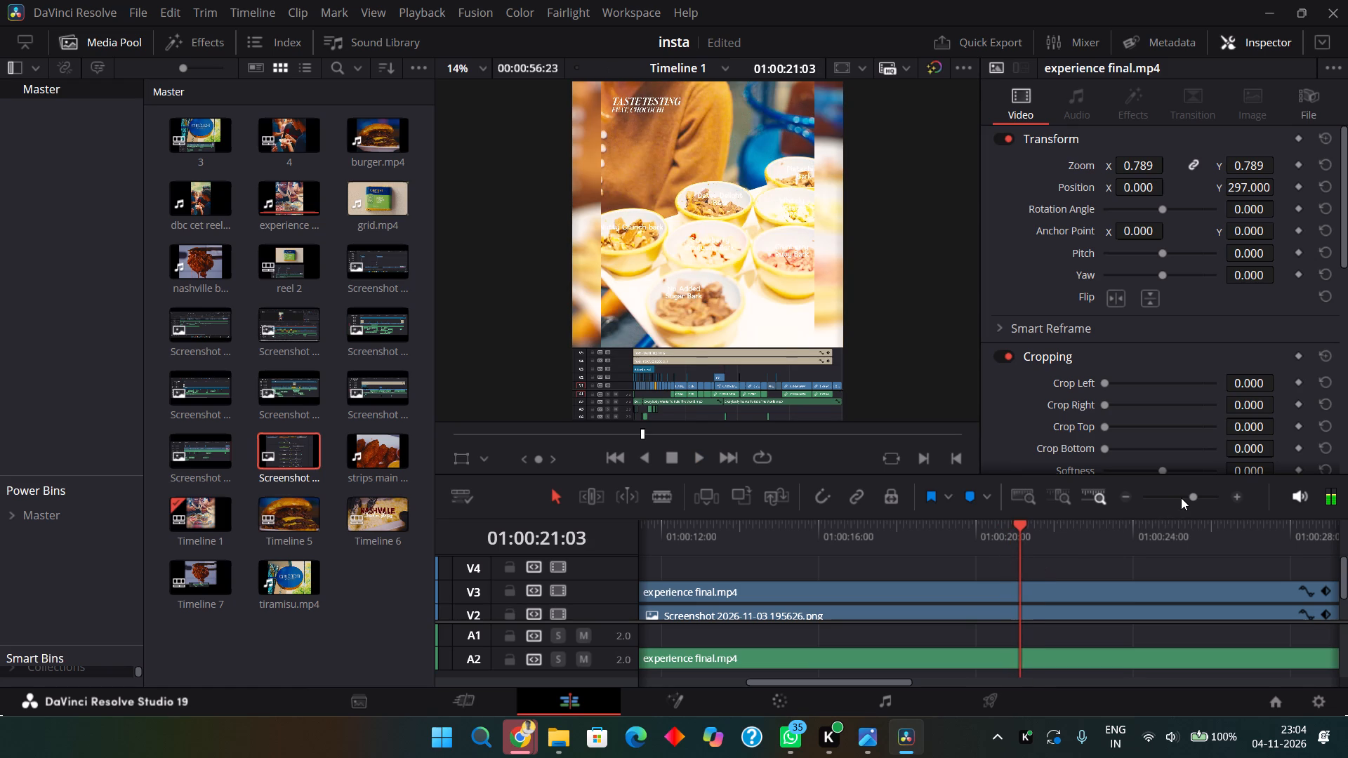
Switch to Chrome, close the open Instagram story, and start the stand-up video "When Your Classmate Becomes Successful" on YouTube.
key("alt+Tab")
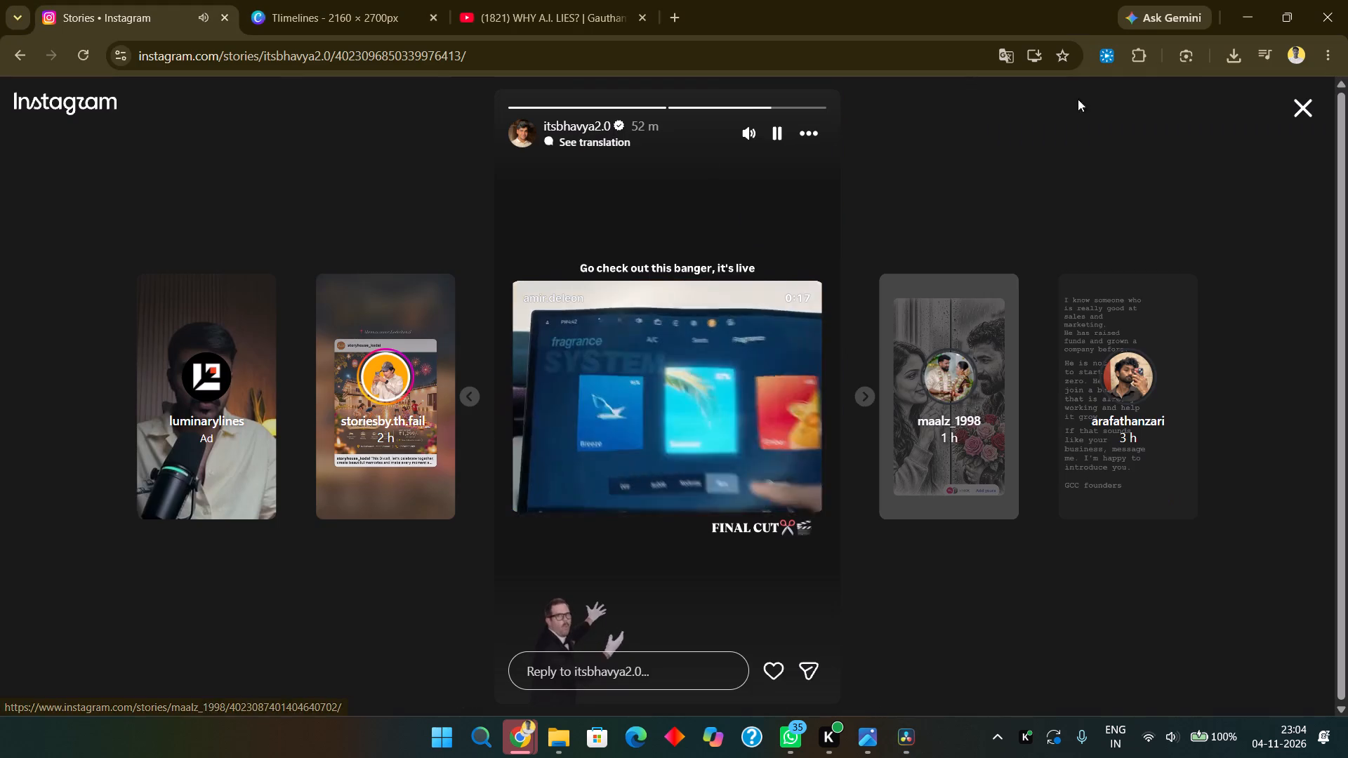
left_click(1314, 109)
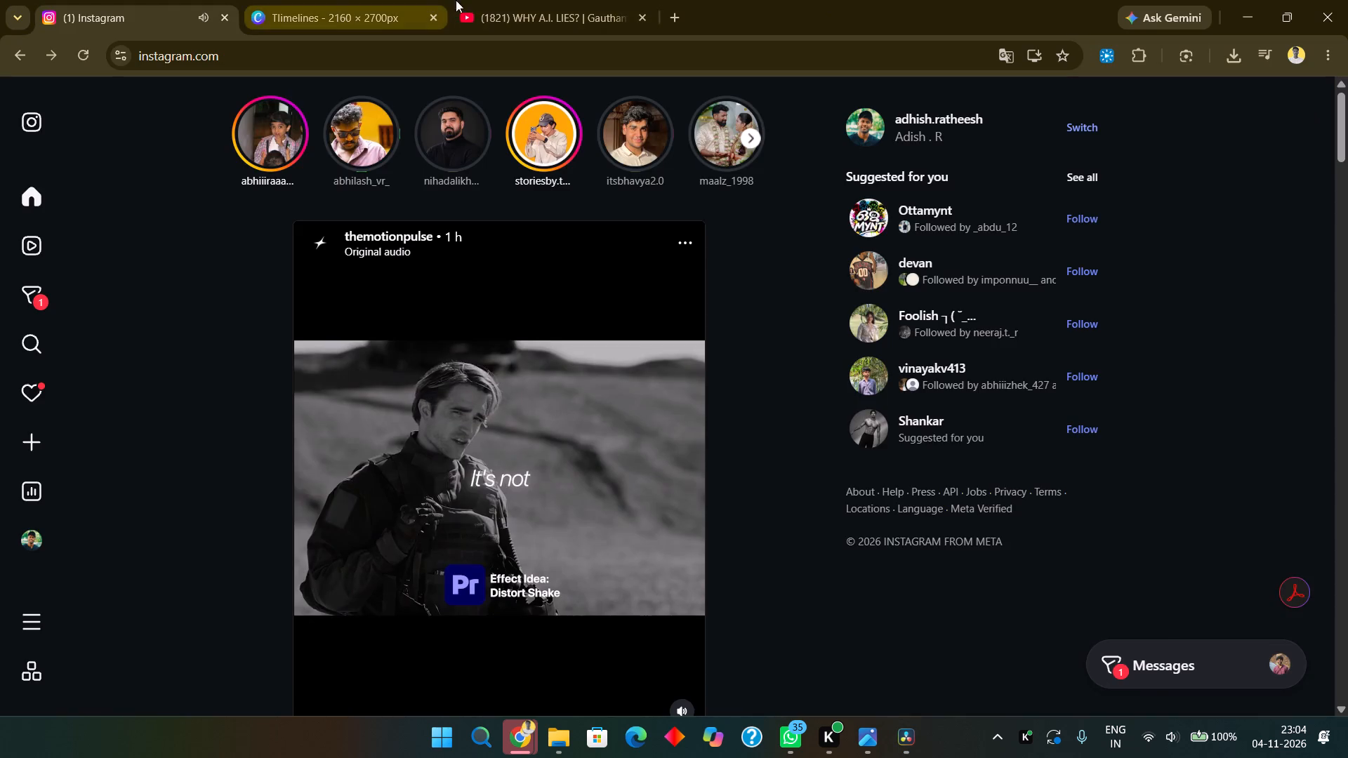
left_click(525, 0)
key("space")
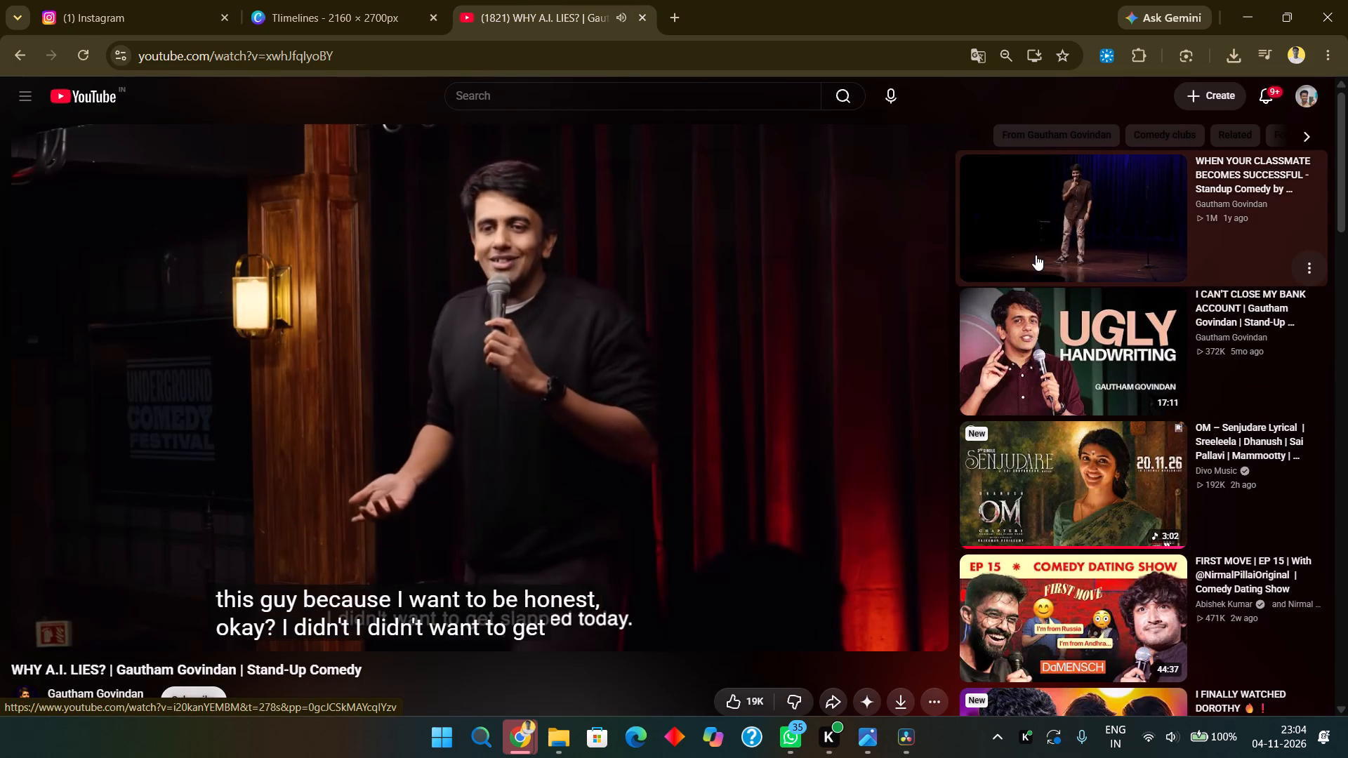
left_click(1036, 255)
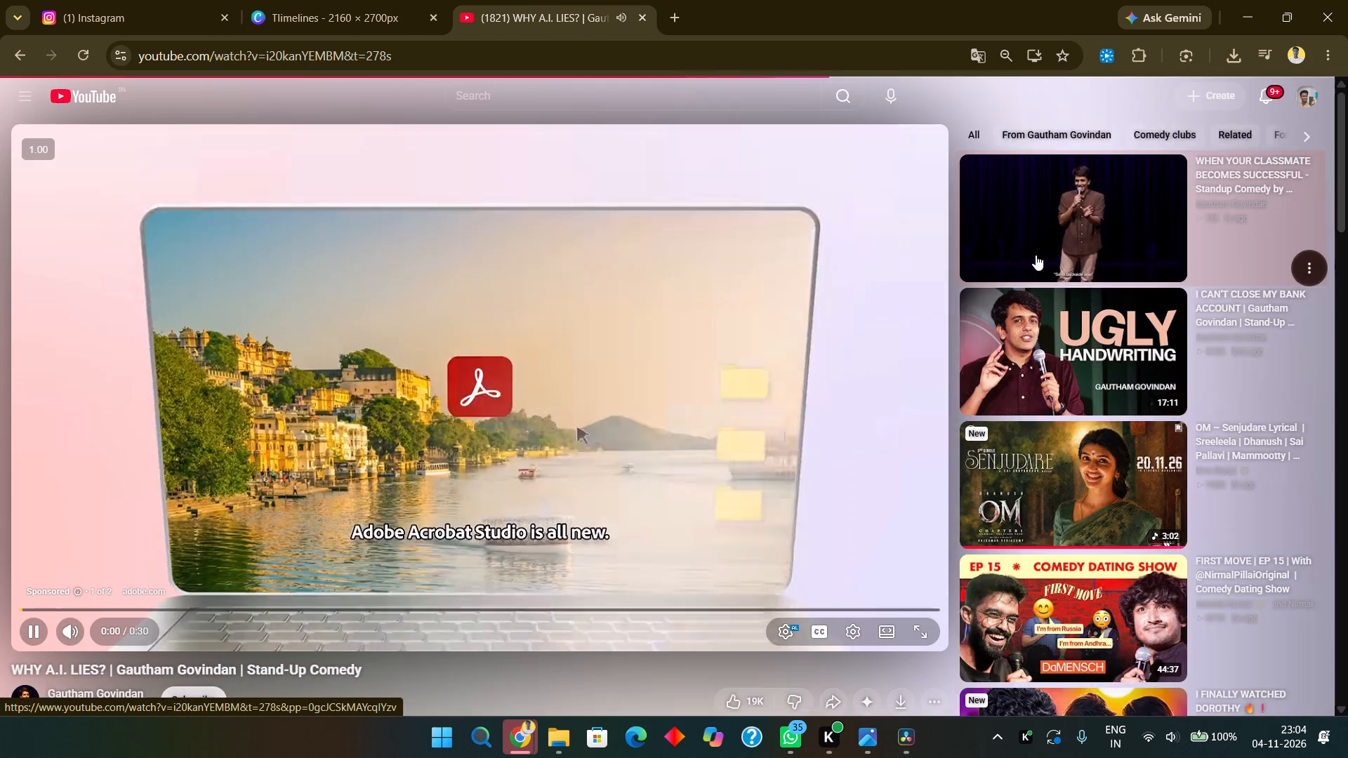
Return to DaVinci Resolve and move the Screenshot 2026-11-04 230103.png clip to track V5, starting at the playhead at 01:00:21:03.
key("alt+Tab")
scroll(982, 580, "left", 1)
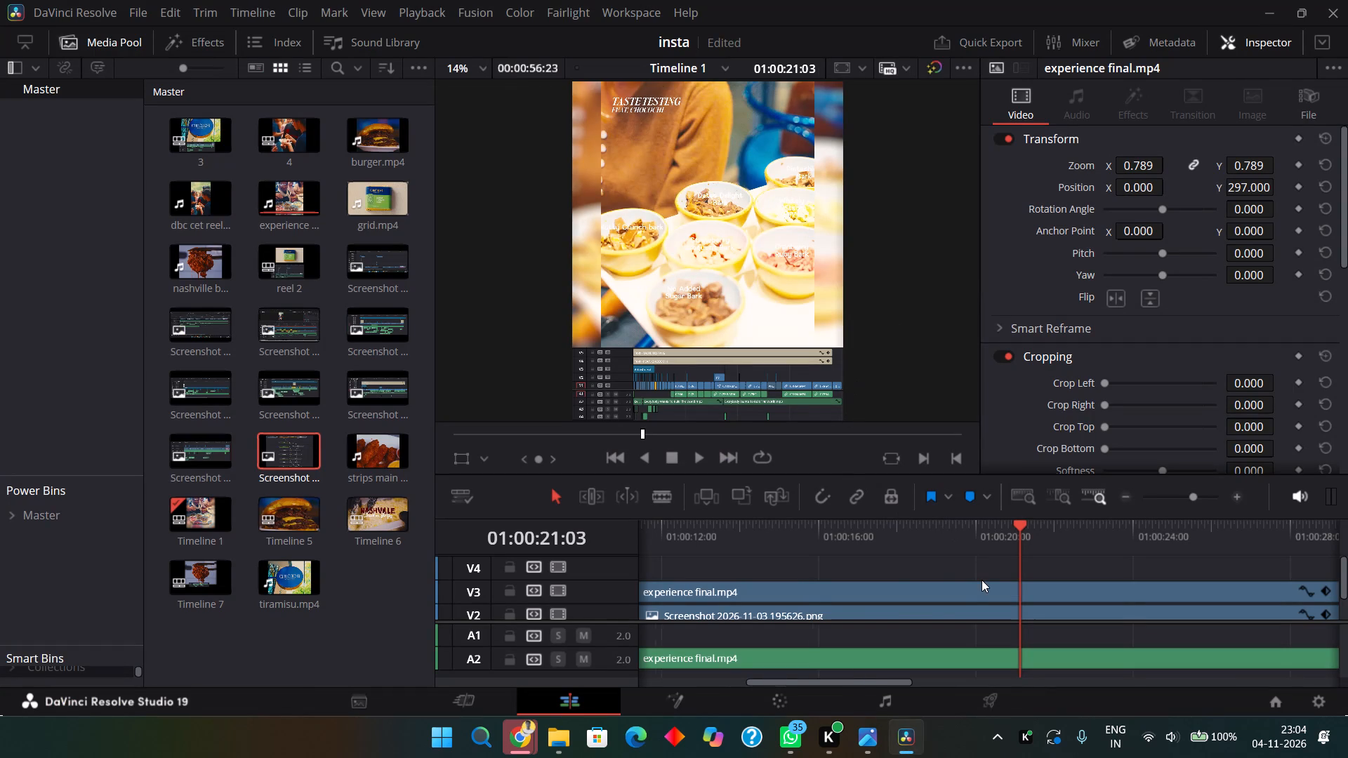
scroll(982, 580, "left", 1)
left_click(1001, 624)
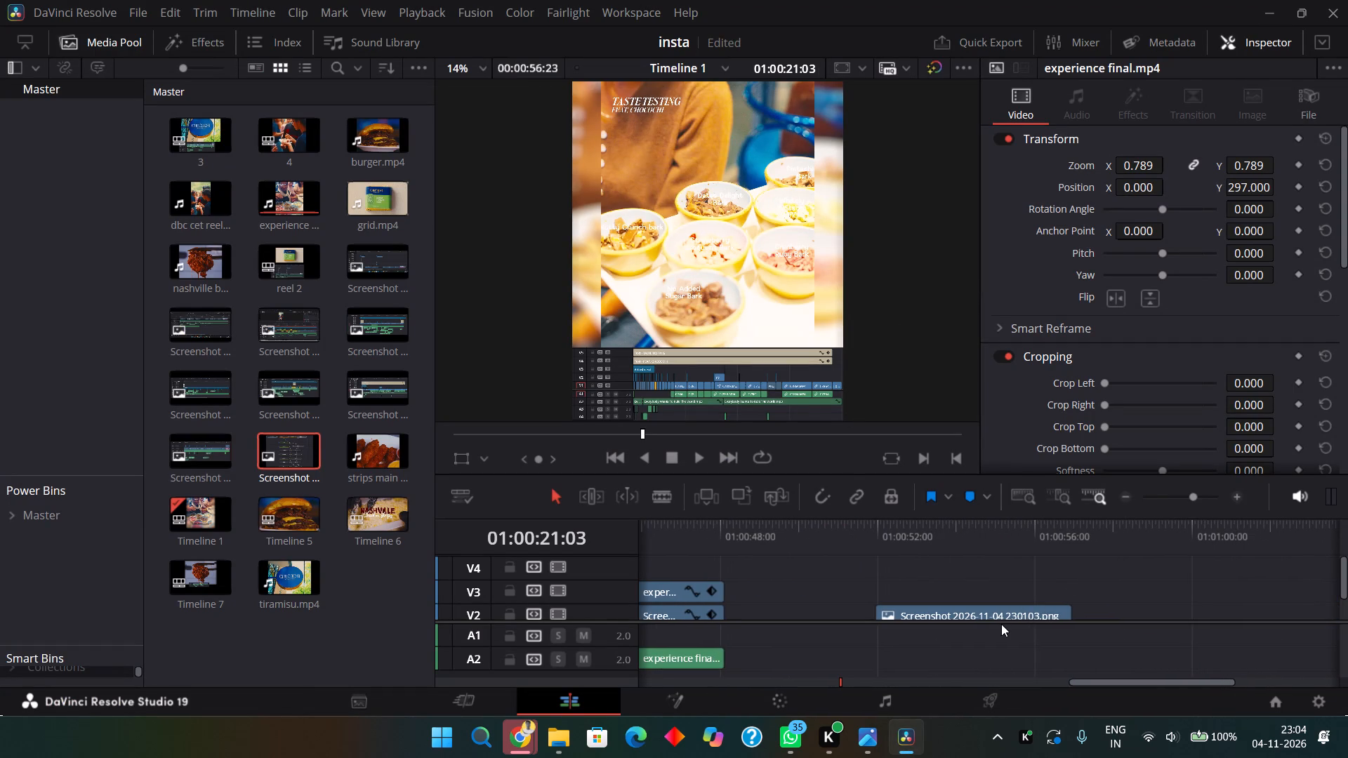
left_click_drag(999, 614, 777, 560)
scroll(777, 560, "right", 1)
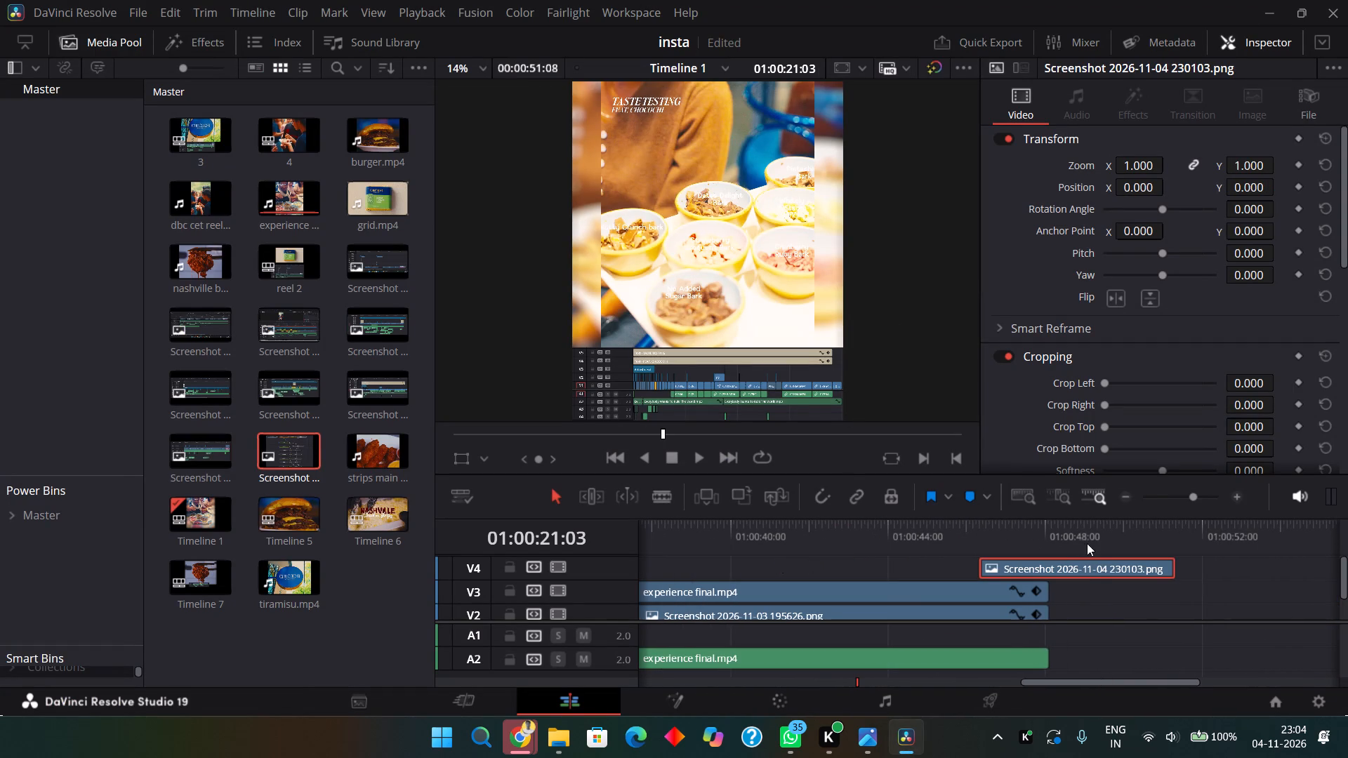
left_click_drag(1088, 563, 817, 574)
scroll(817, 574, "right", 1)
scroll(1179, 557, "left", 1)
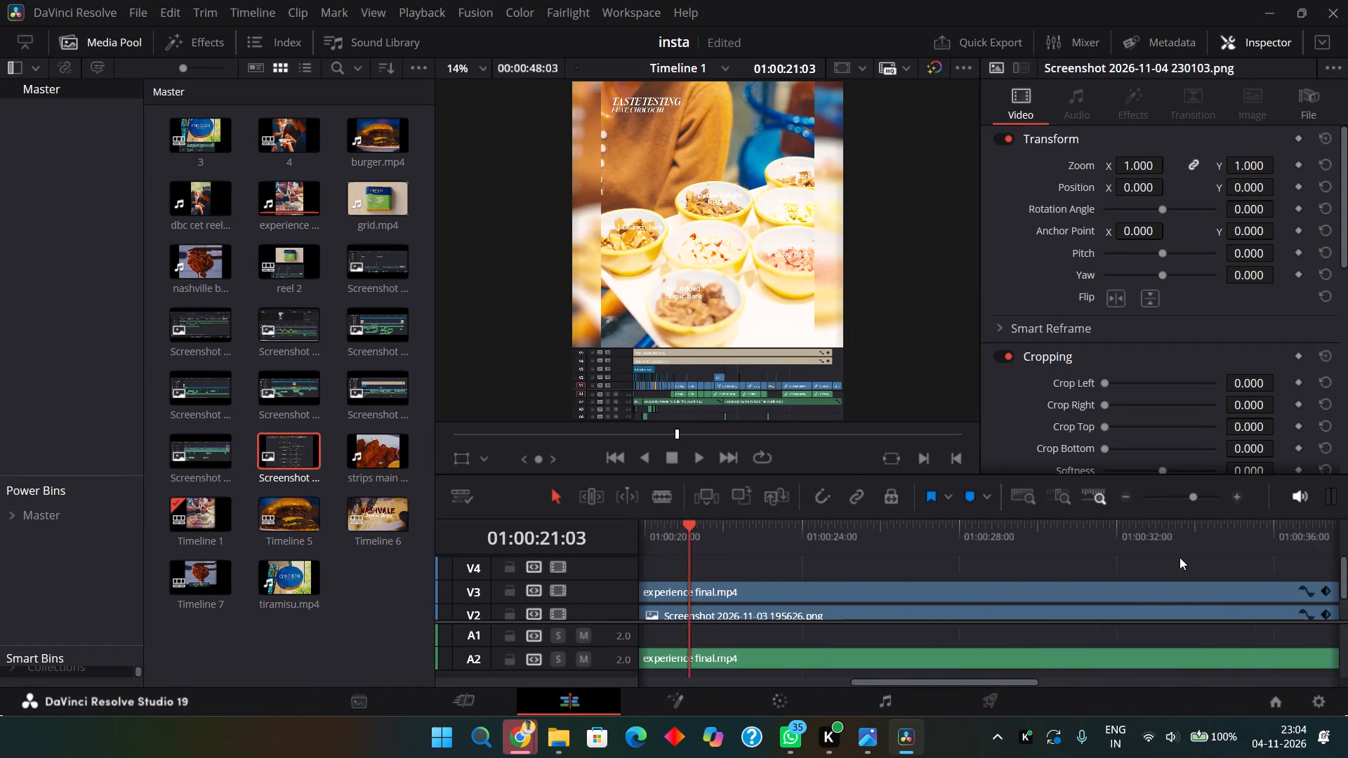
scroll(1179, 557, "left", 1)
left_click_drag(1326, 564, 767, 557)
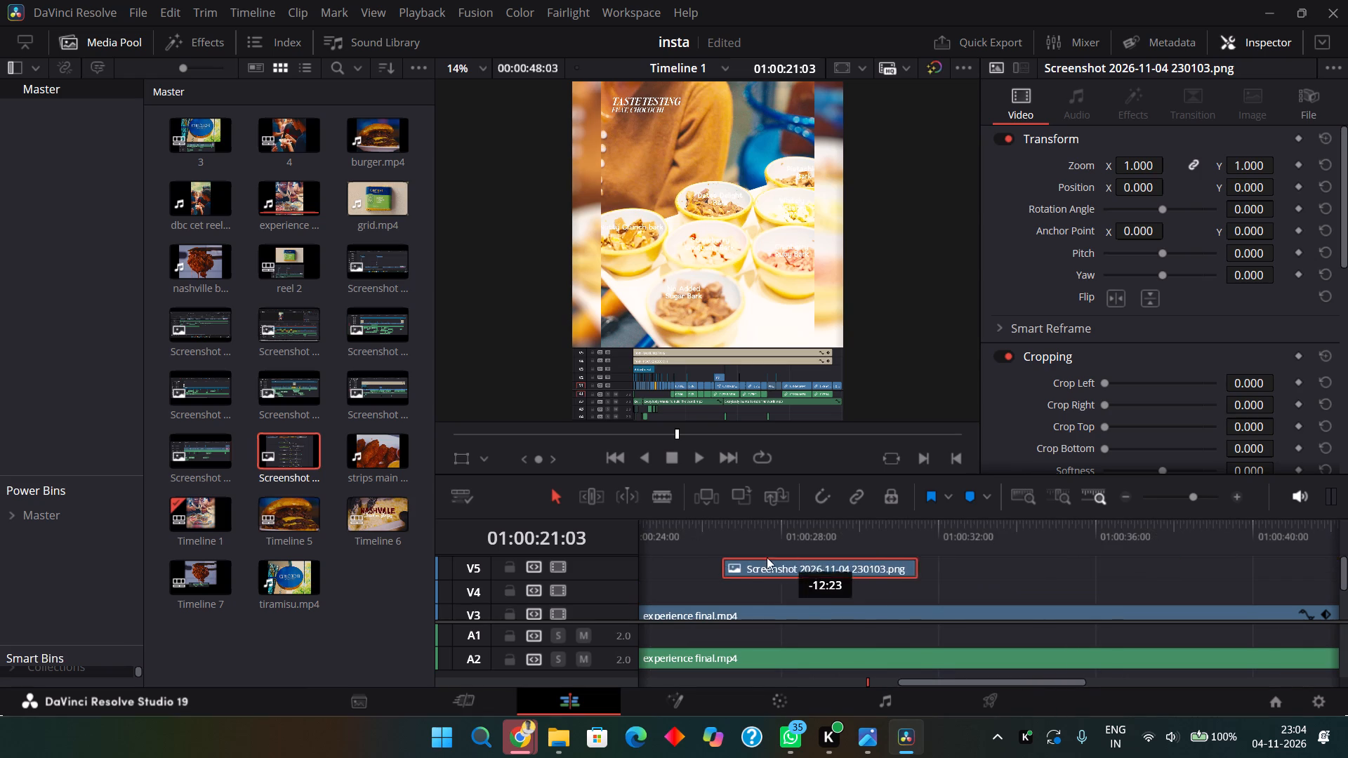
left_click_drag(767, 557, 762, 556)
scroll(762, 556, "right", 1)
left_click_drag(1095, 566, 972, 576)
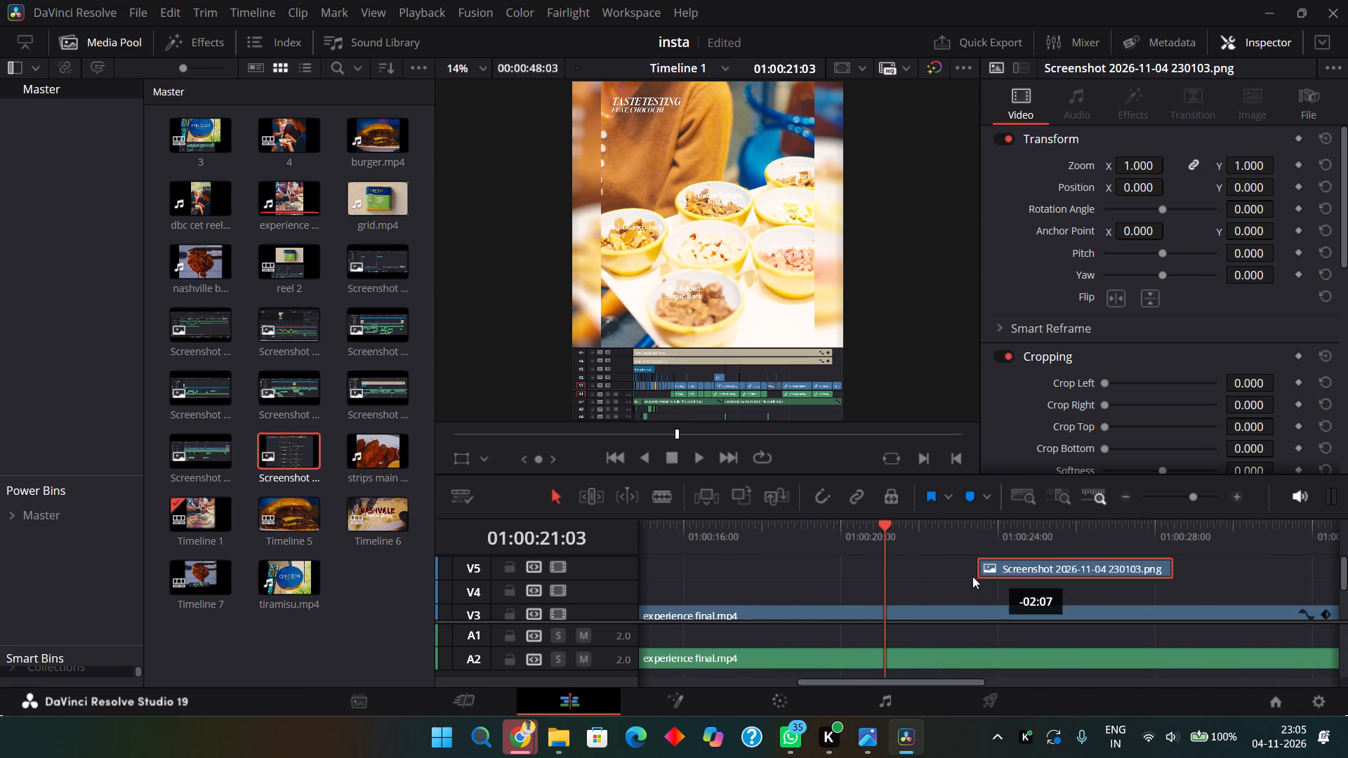
left_click_drag(972, 576, 910, 578)
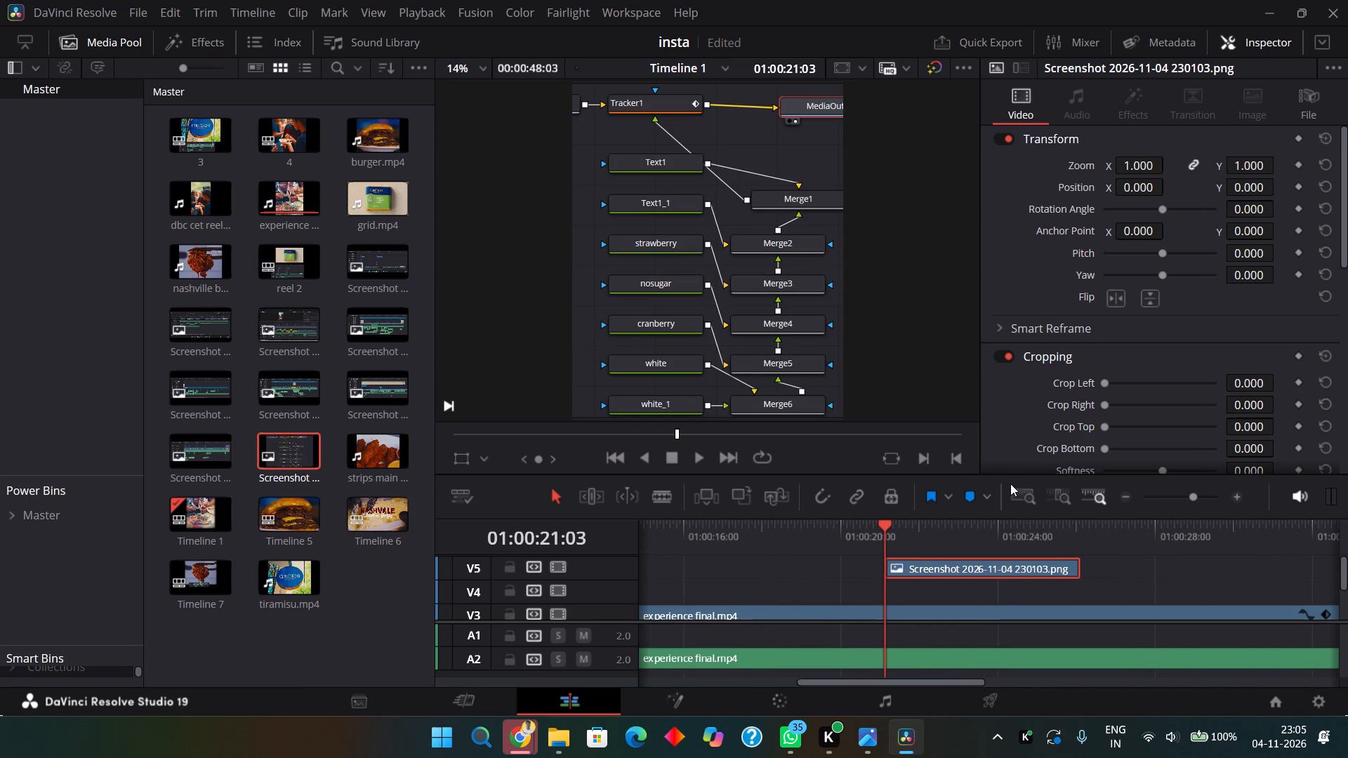
Scale the node-tree screenshot to a zoom of 0.200 and move it to position X -413, Y -982.
left_click_drag(1153, 166, 1092, 172)
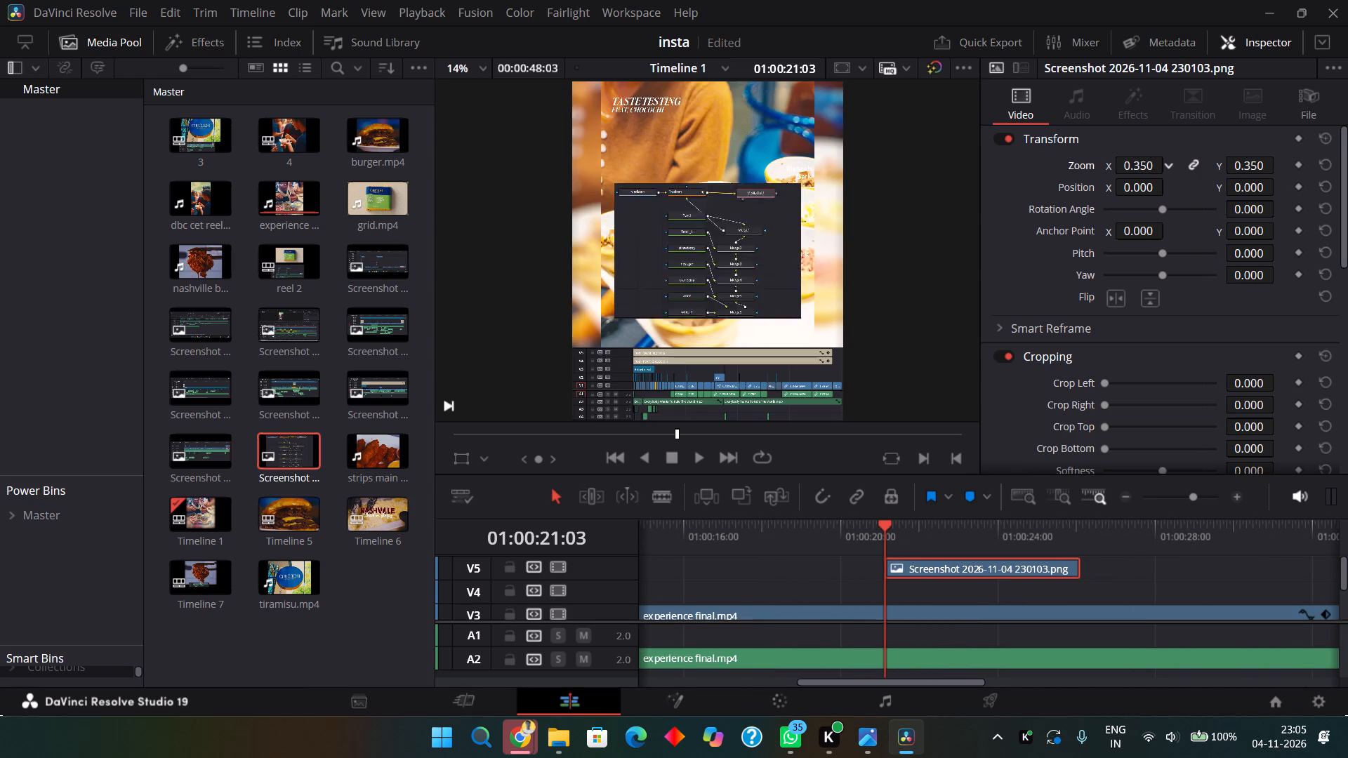
left_click_drag(1092, 172, 1090, 172)
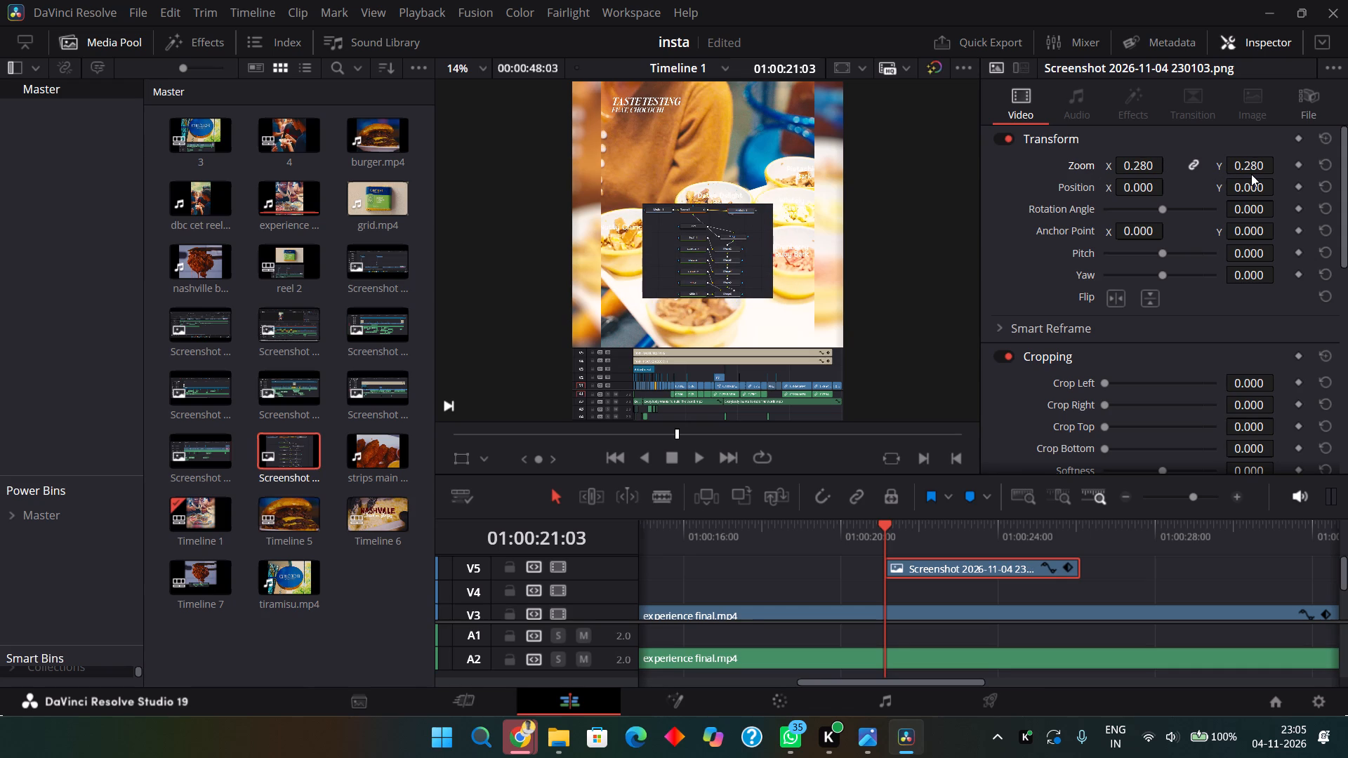
left_click_drag(1251, 174, 1342, 105)
left_click_drag(1262, 193, 115, 569)
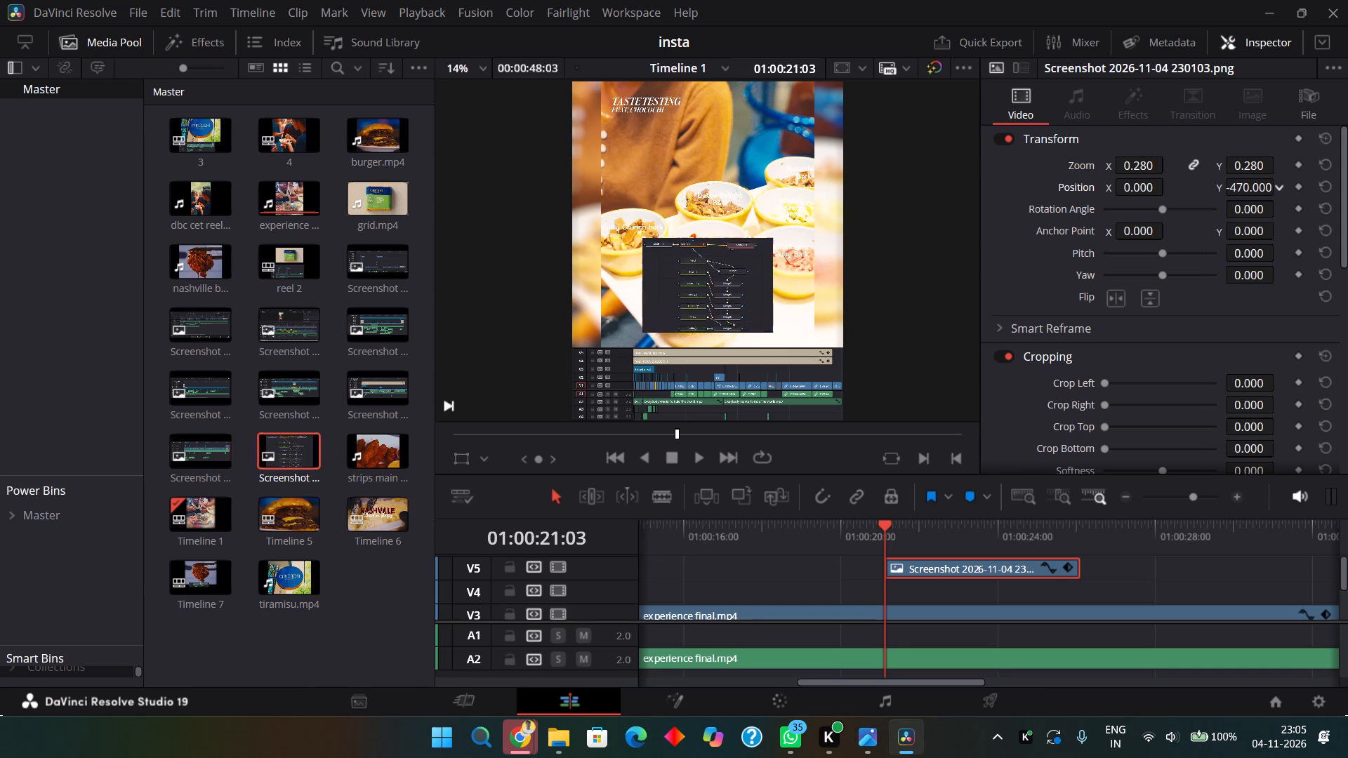
left_click_drag(115, 569, 405, 444)
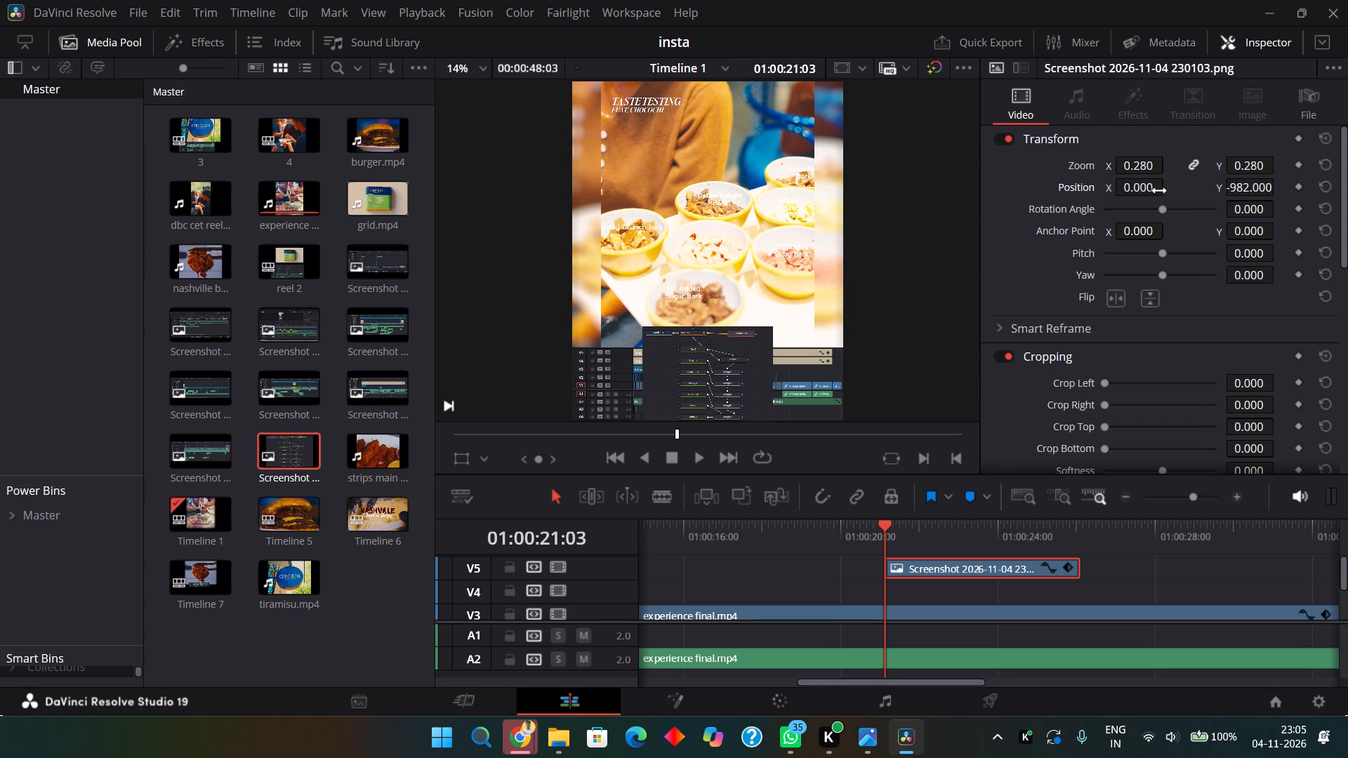
left_click_drag(1151, 194, 934, 189)
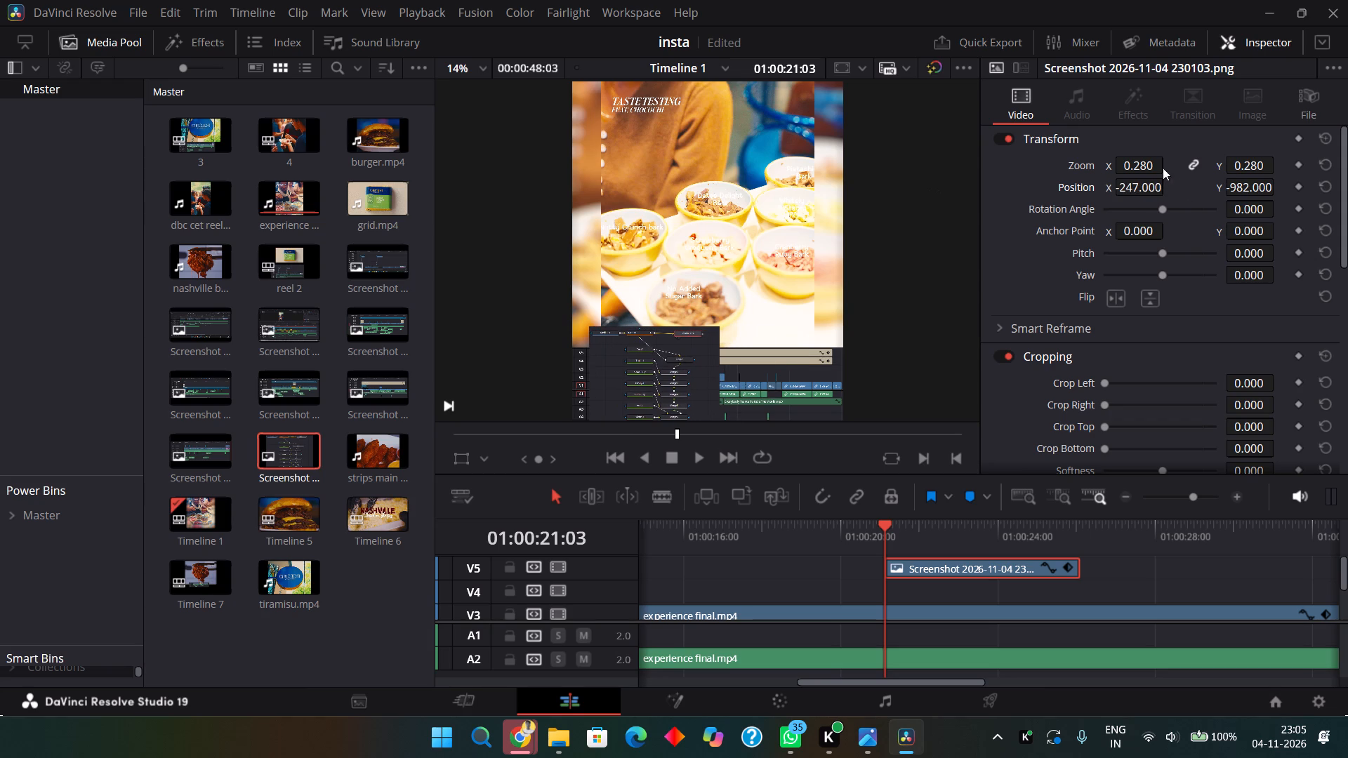
left_click_drag(1260, 170, 1253, 164)
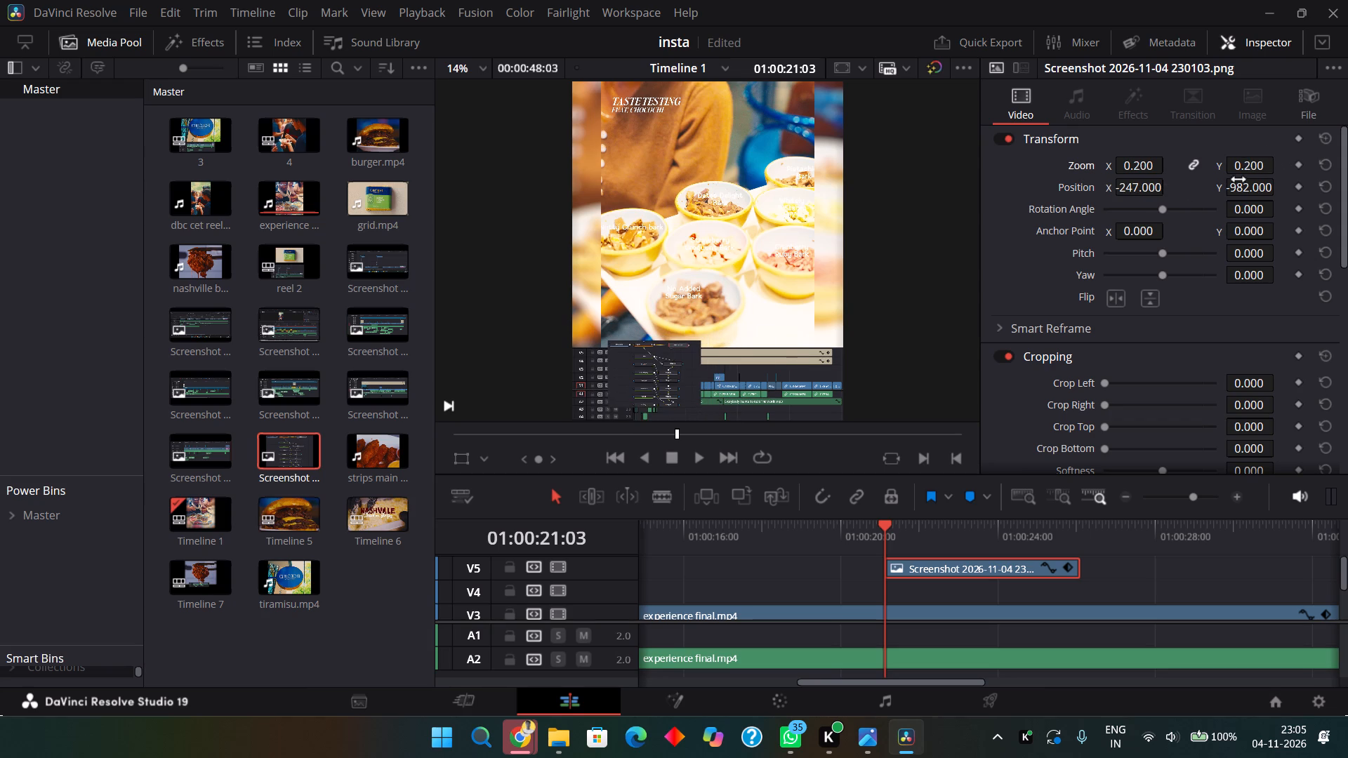
left_click_drag(1144, 190, 1036, 201)
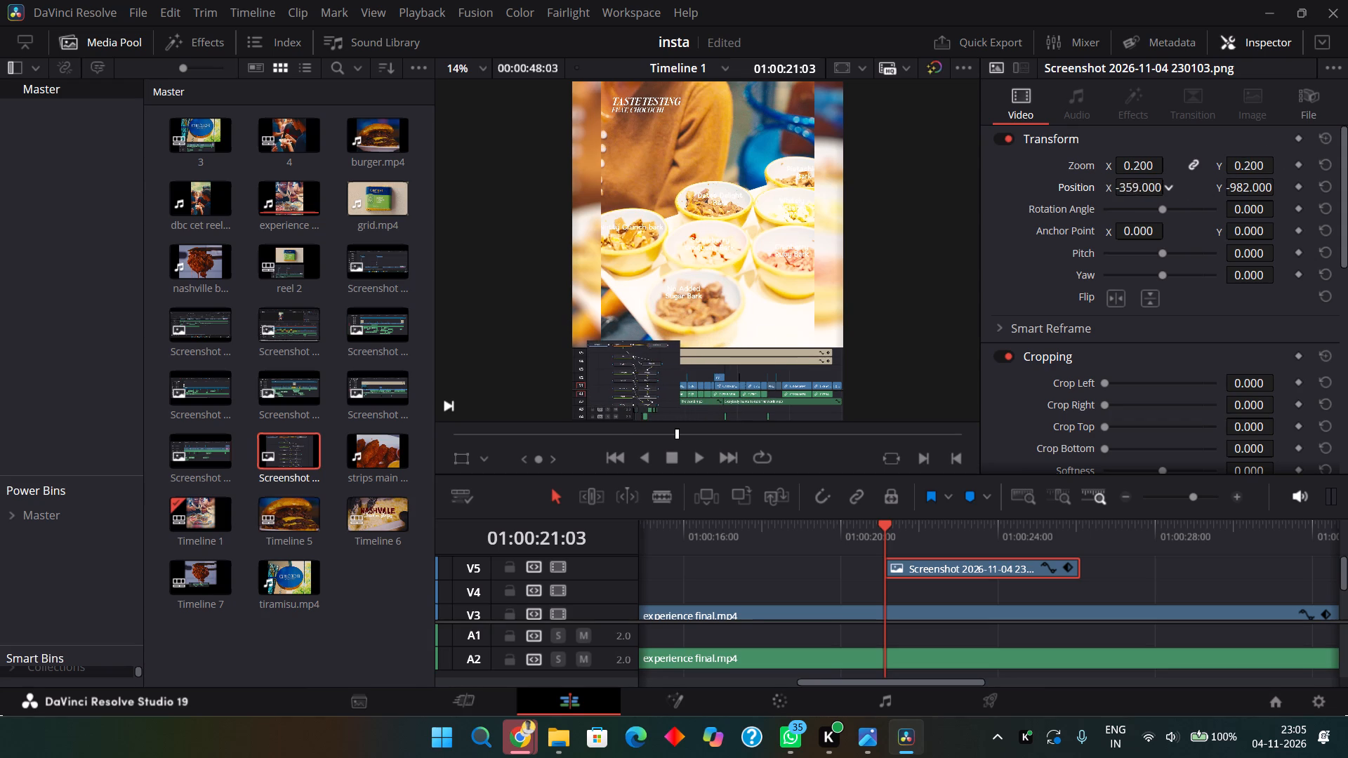
left_click_drag(1036, 201, 998, 205)
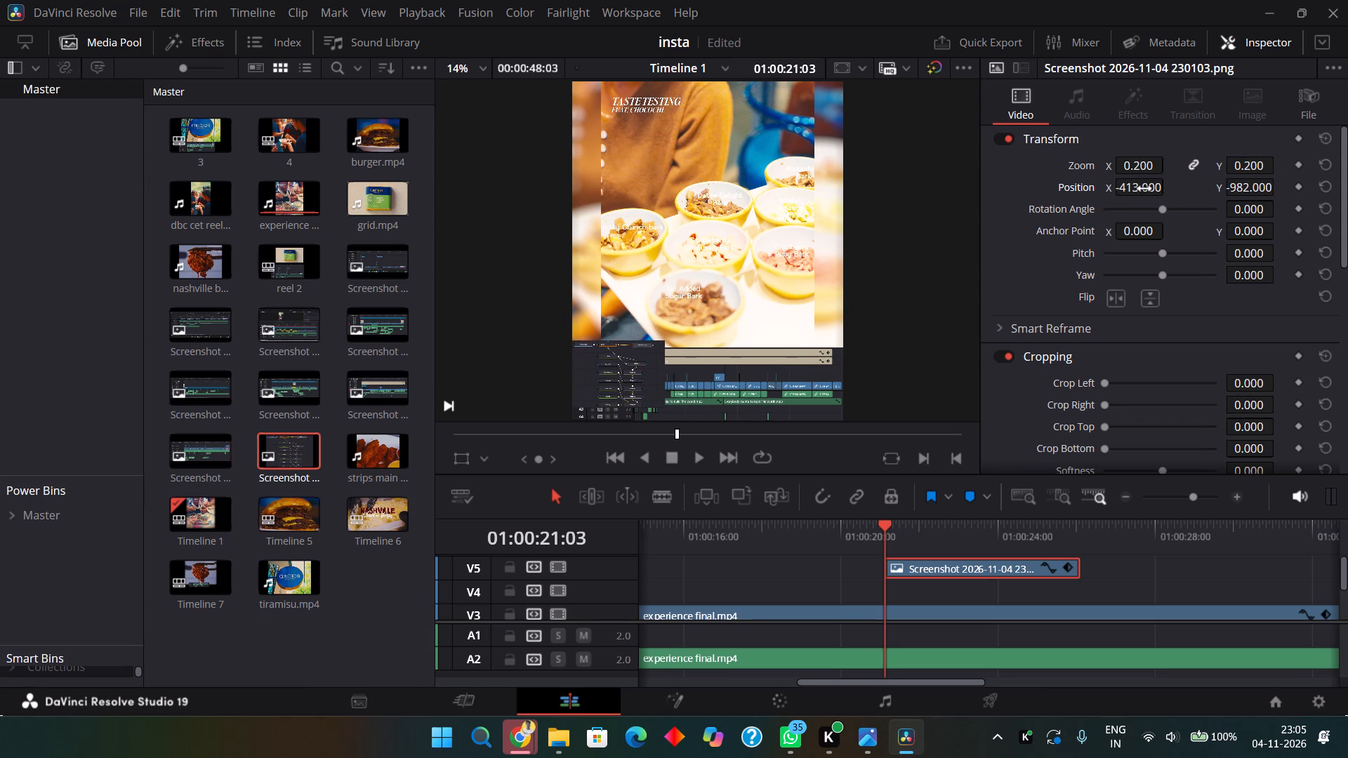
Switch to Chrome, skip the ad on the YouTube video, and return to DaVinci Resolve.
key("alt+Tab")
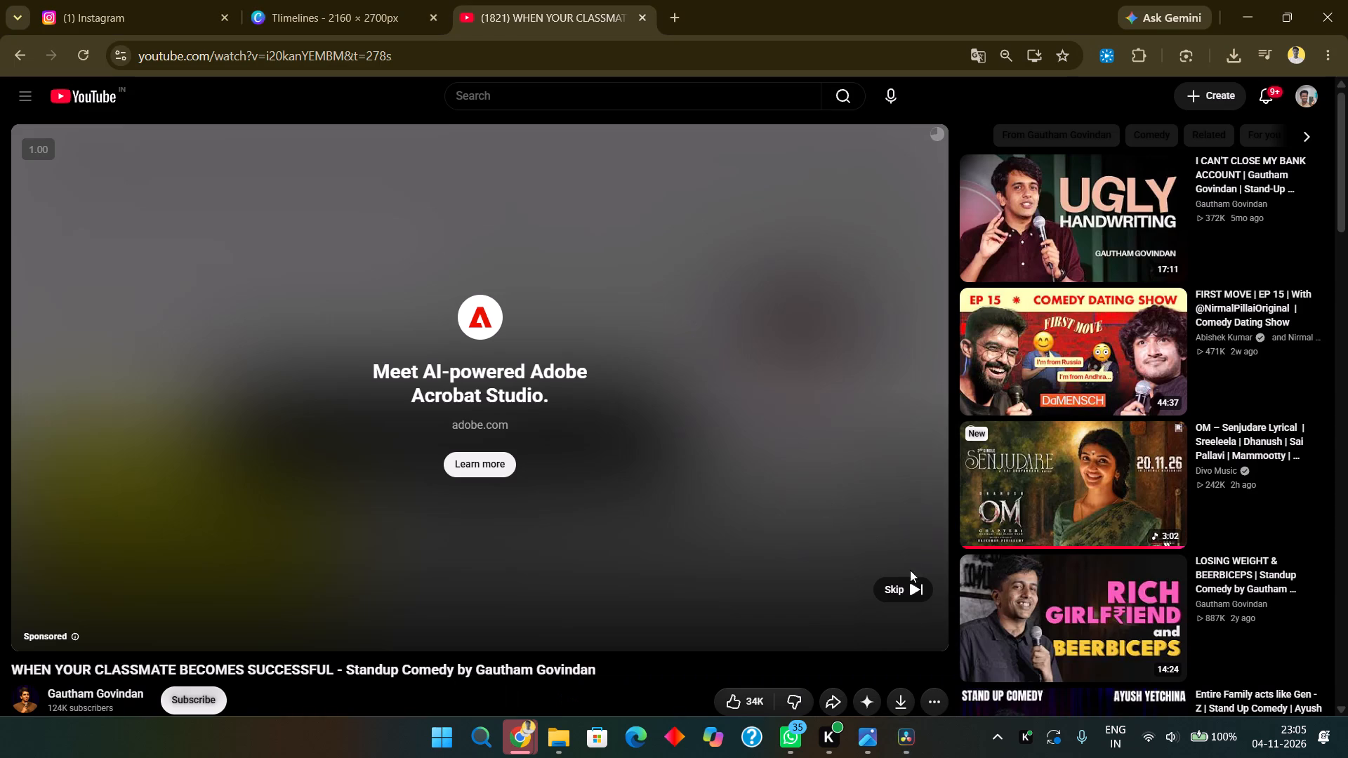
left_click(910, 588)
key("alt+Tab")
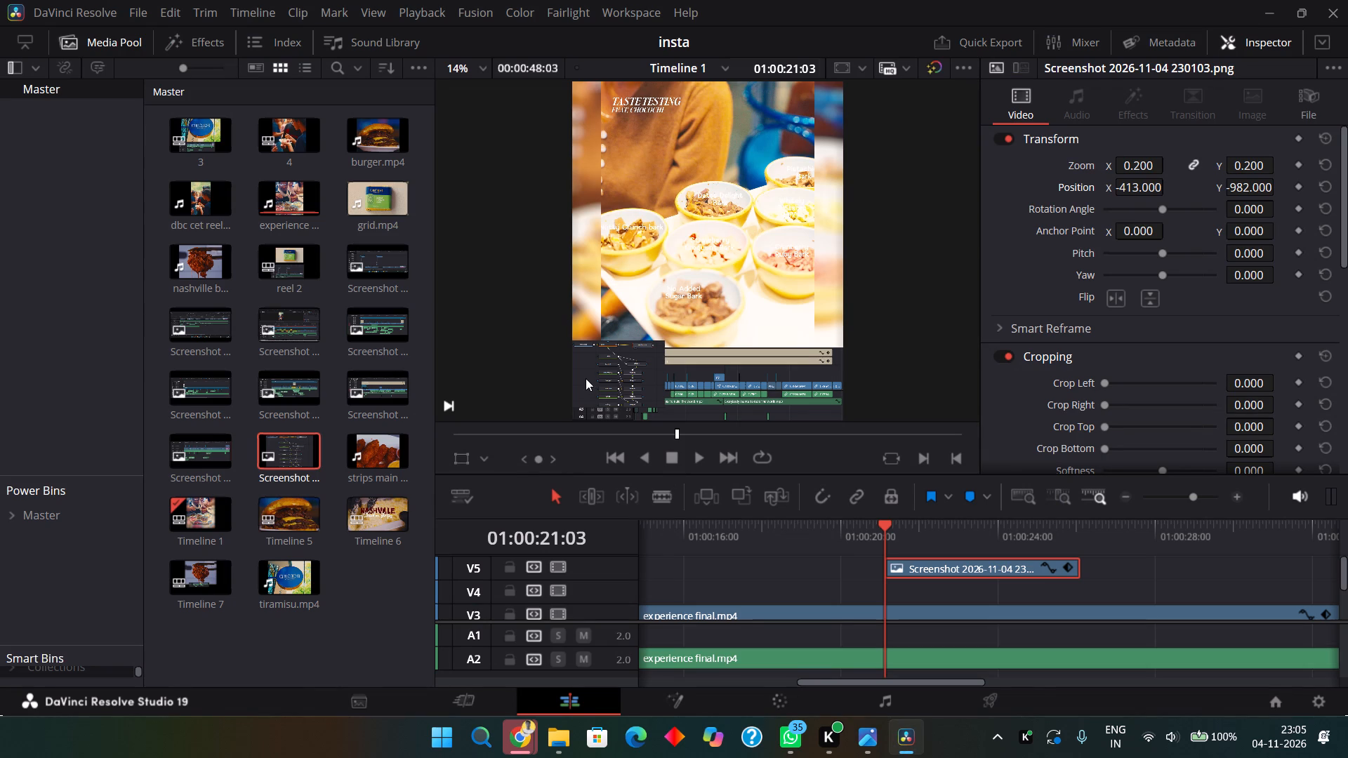
Check the overlaid node-tree screenshot close up in the viewer and set its zoom to 0.190.
scroll(586, 378, "up", 7, "ctrl")
key("z")
scroll(586, 378, "up", 1)
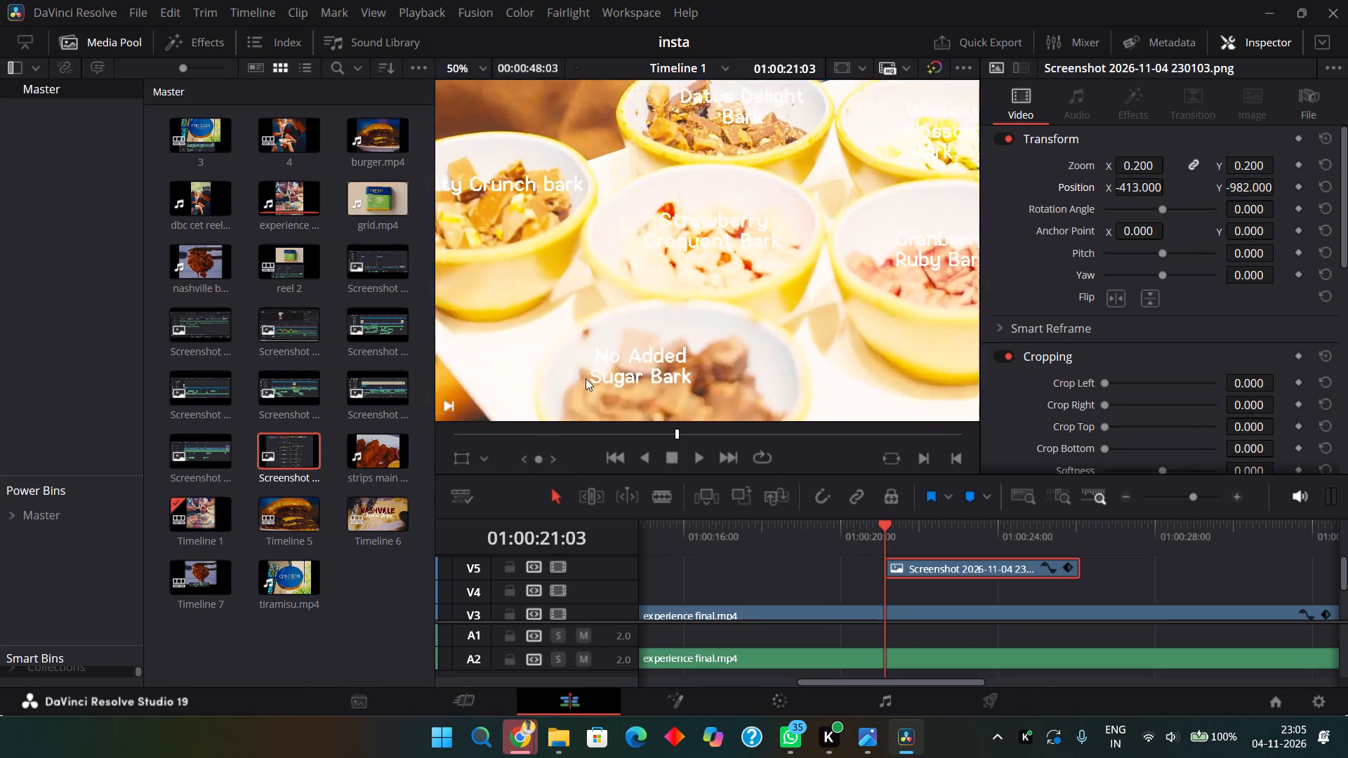
scroll(586, 378, "up", 1)
scroll(586, 378, "down", 3, "ctrl")
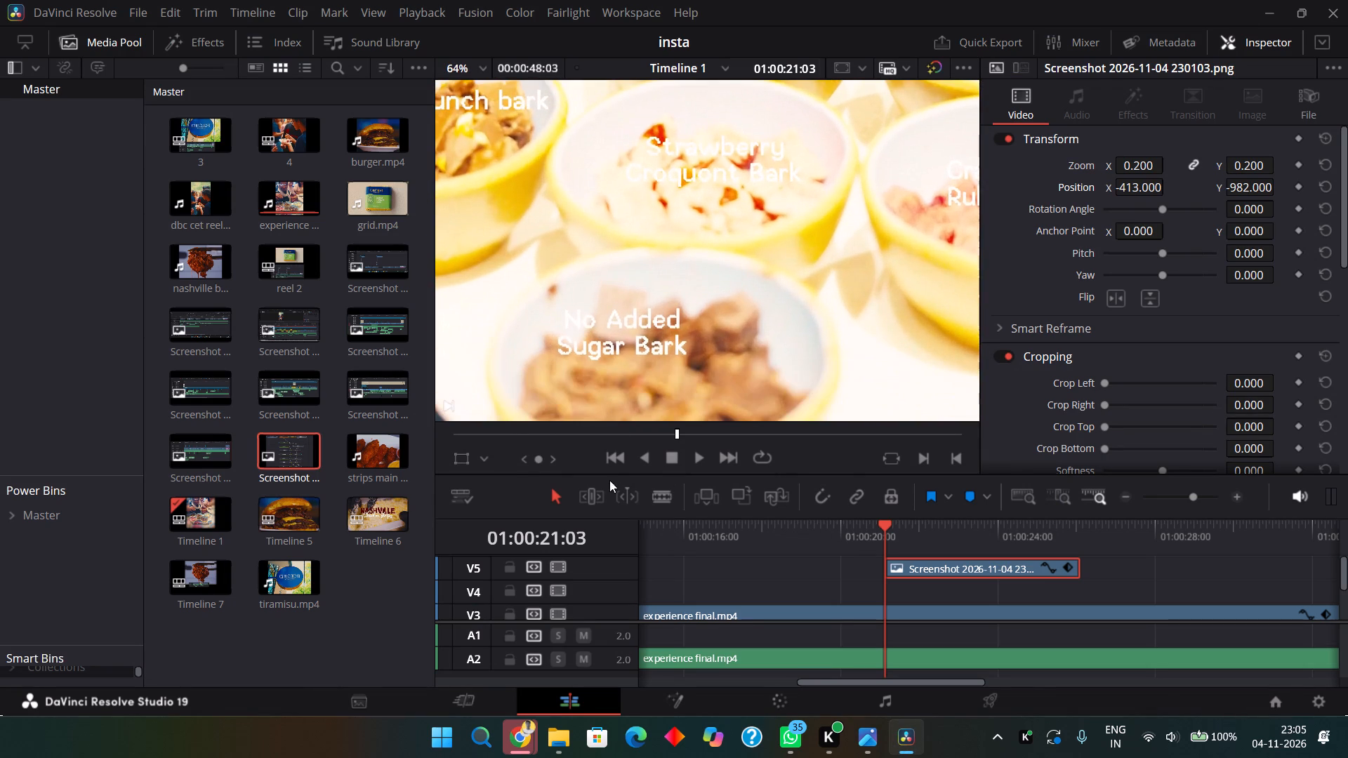
left_click_drag(607, 472, 584, 688)
scroll(588, 391, "down", 3, "ctrl")
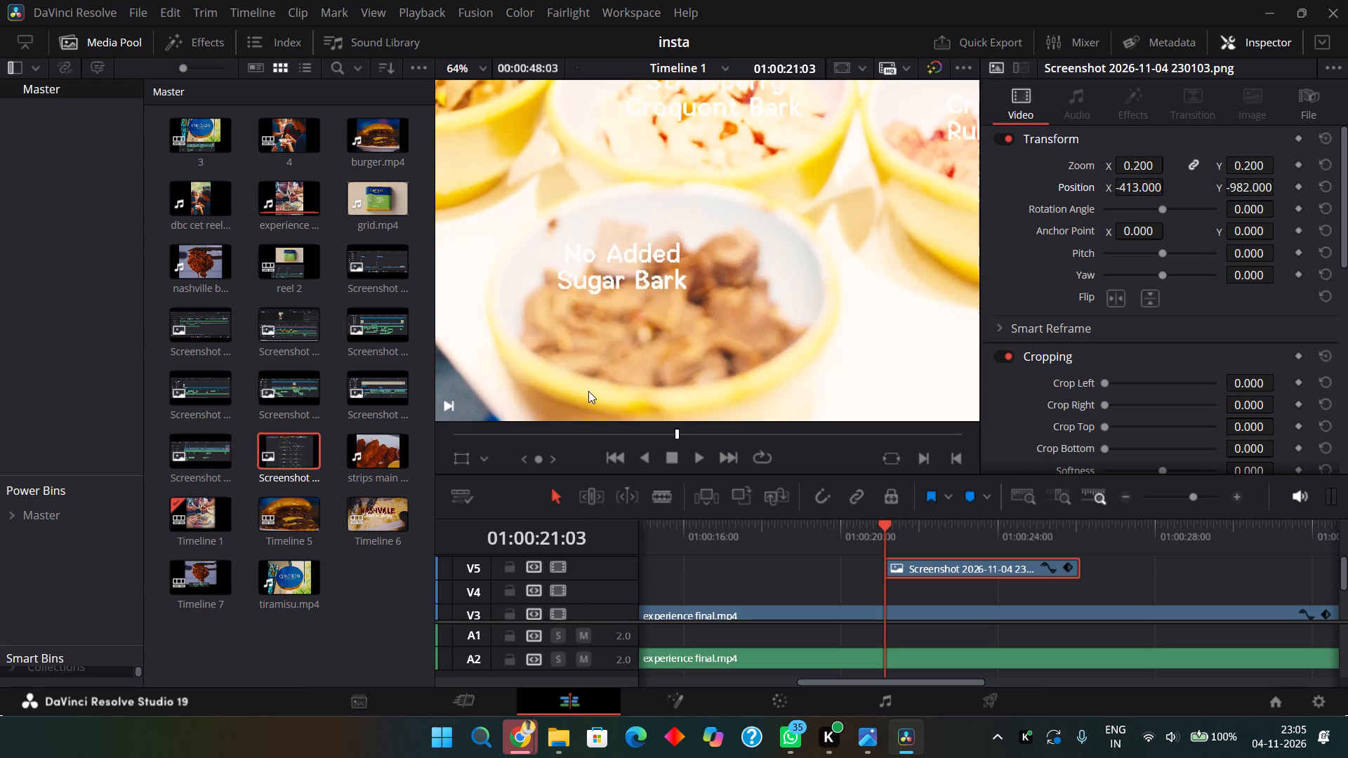
scroll(588, 391, "down", 3, "ctrl")
scroll(588, 391, "down", 1)
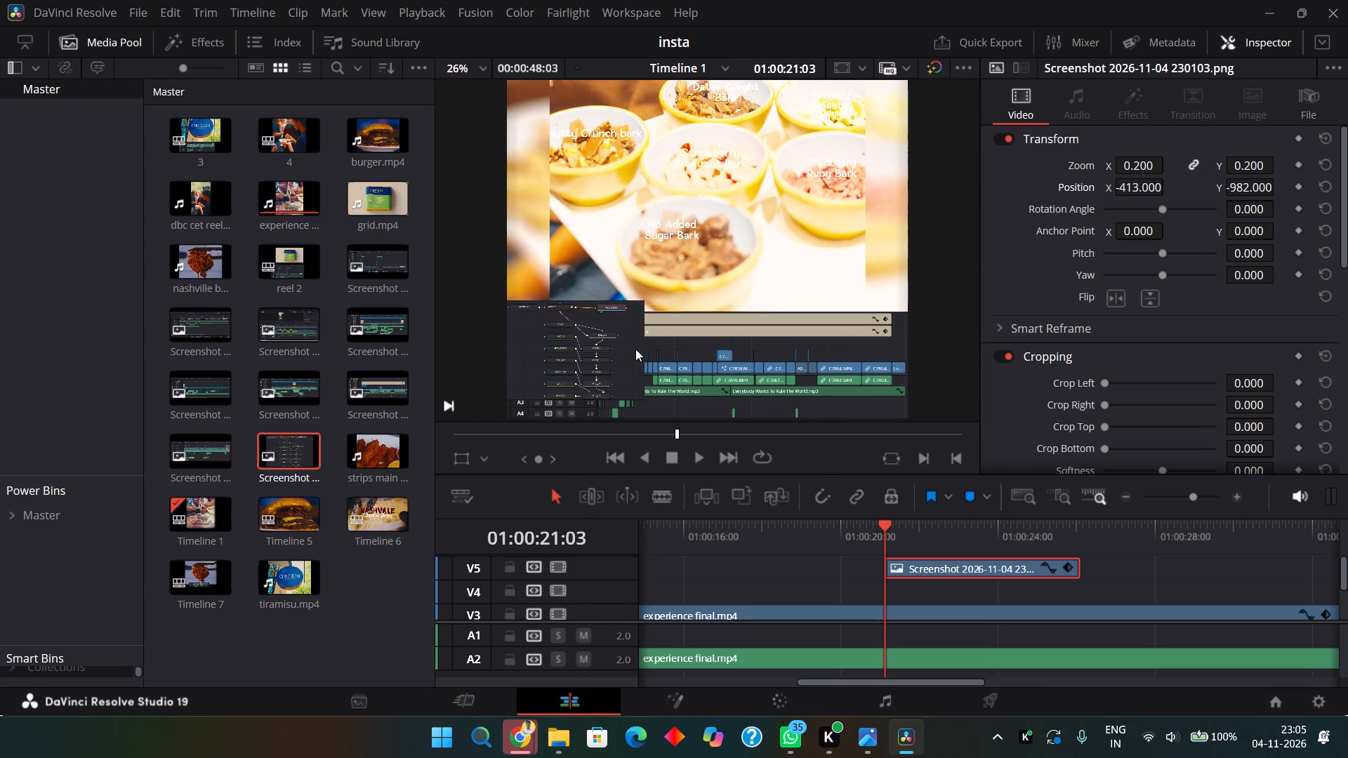
left_click(1151, 168)
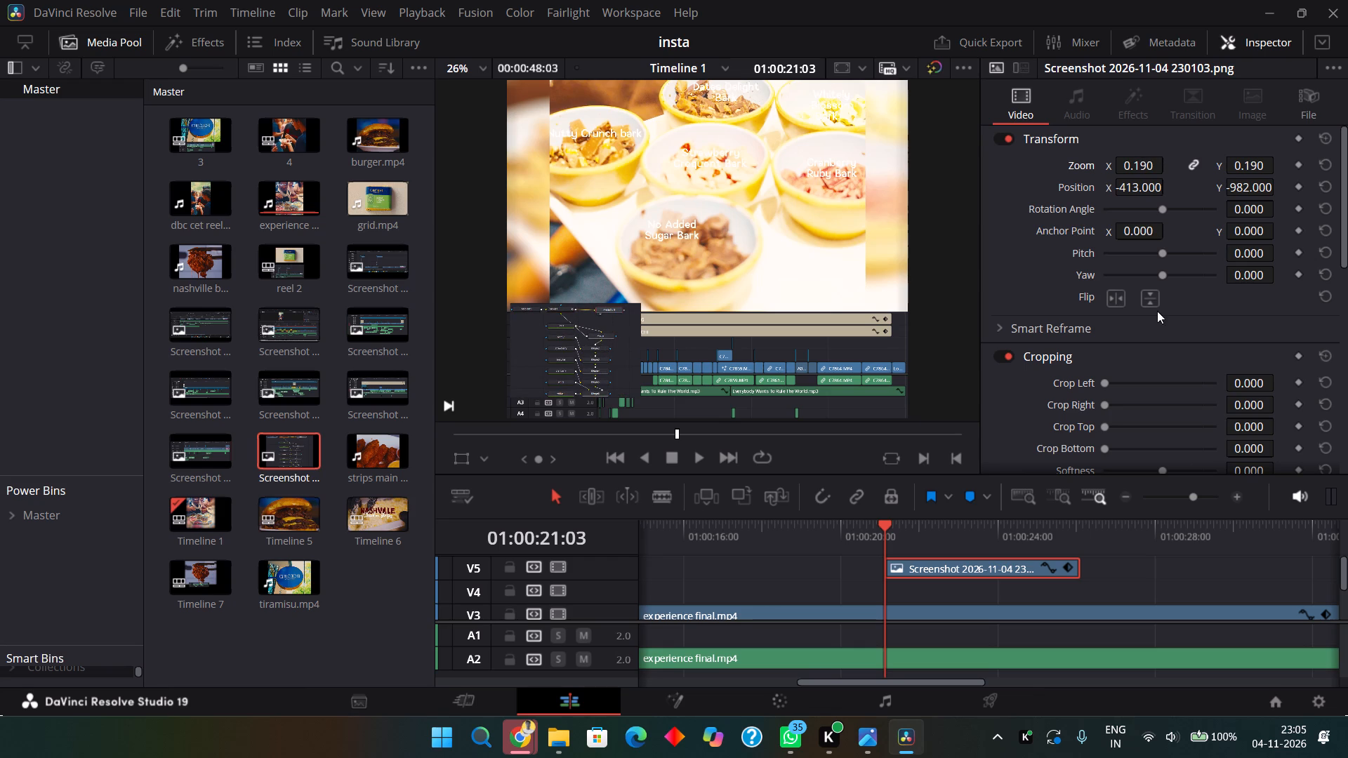
Open the EXP CHOCOLATE project from the Project Manager and show the label clip's composition in Fusion.
left_click(1272, 703)
double_click(361, 262)
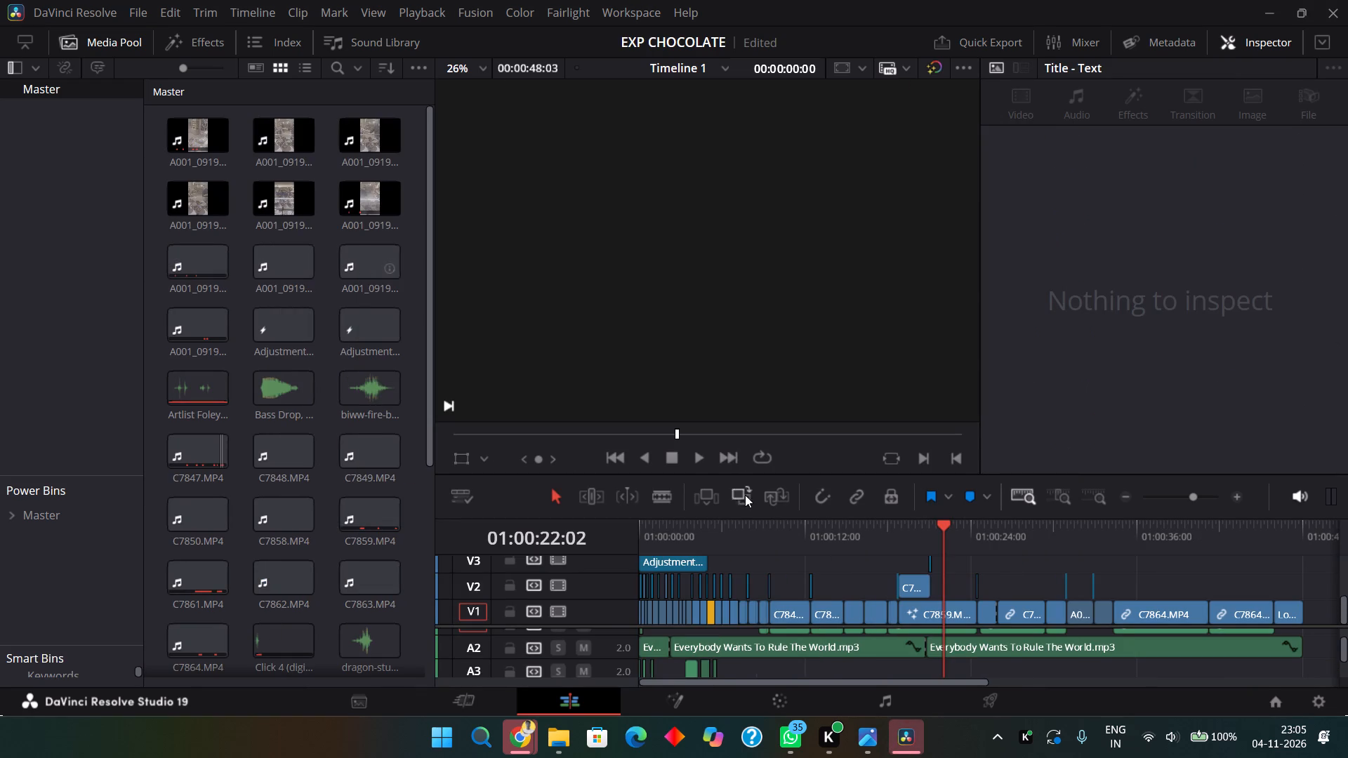
left_click(660, 696)
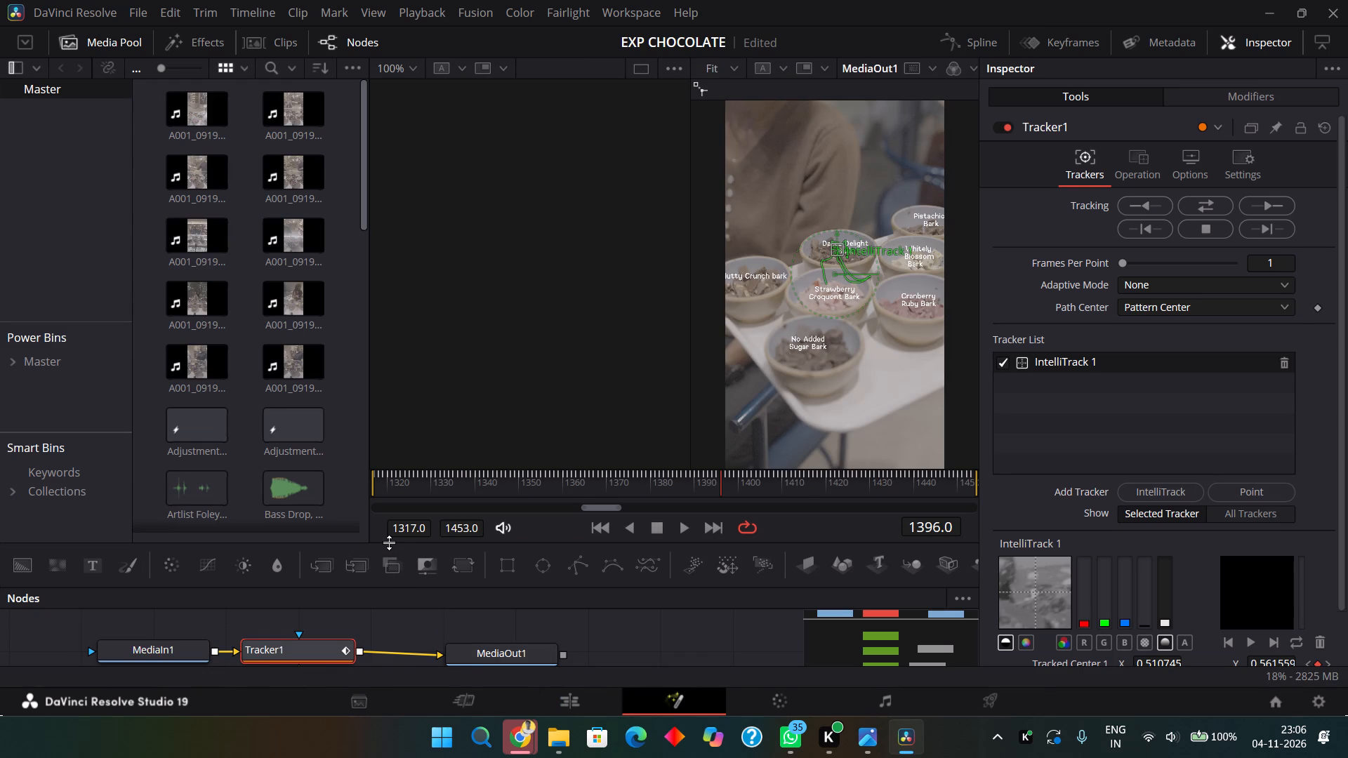
Enlarge the node editor and move the MediaIn1 node directly above Tracker1 to make the node tree narrower.
left_click_drag(389, 543, 356, 265)
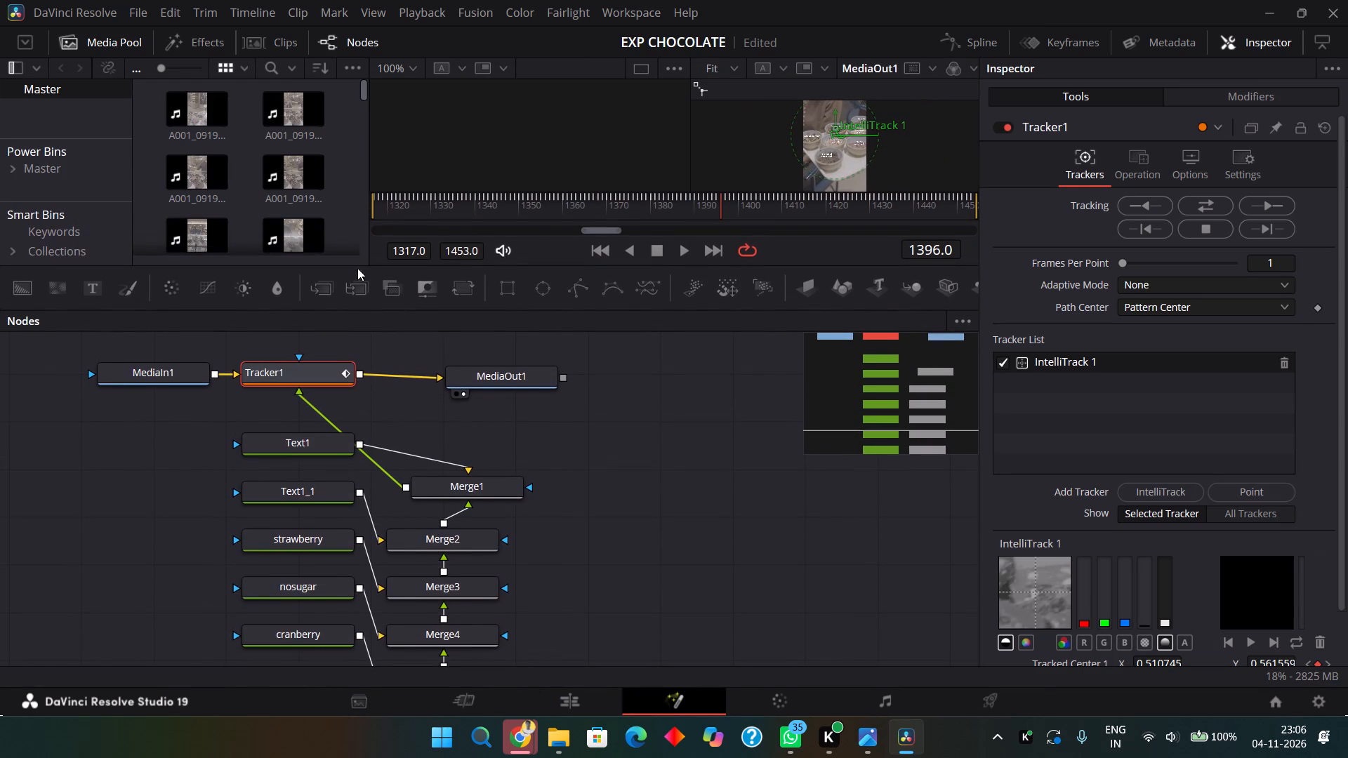
left_click_drag(161, 370, 270, 350)
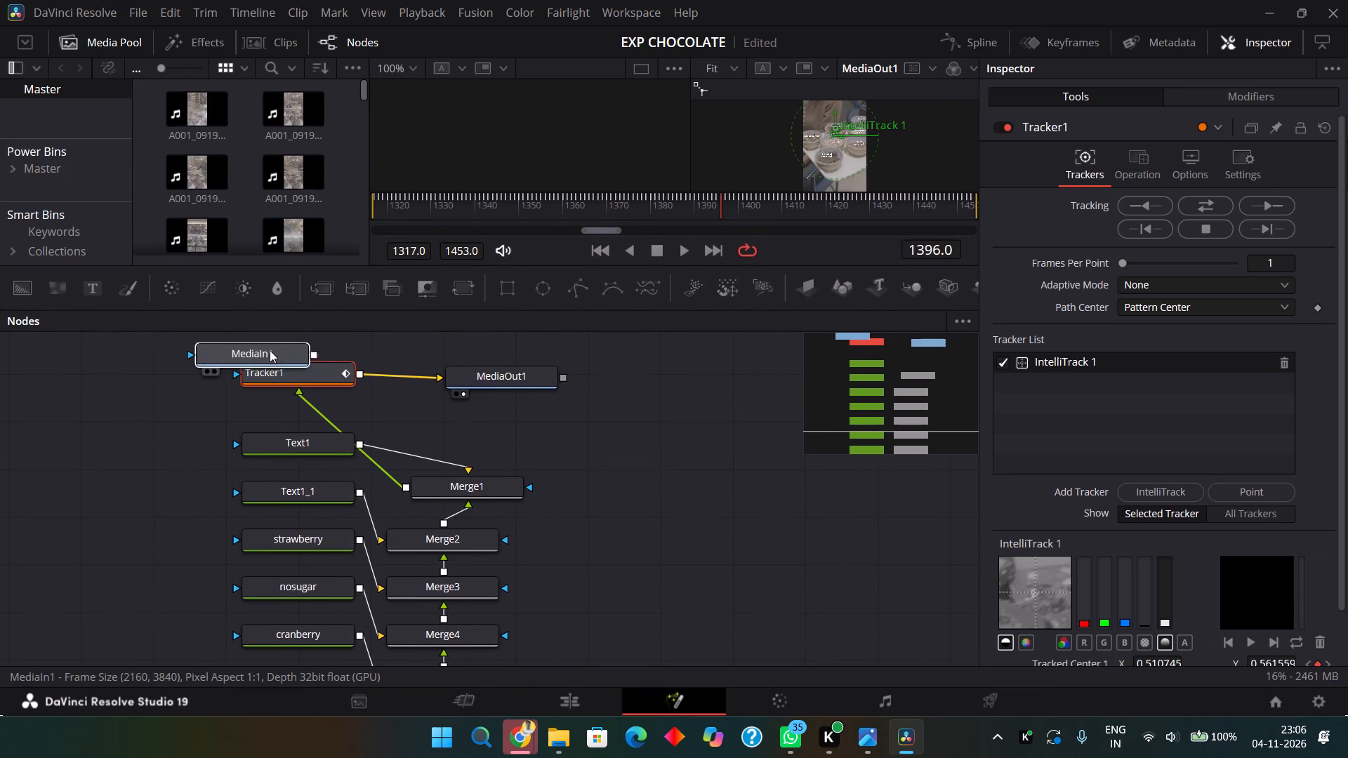
left_click_drag(270, 350, 283, 339)
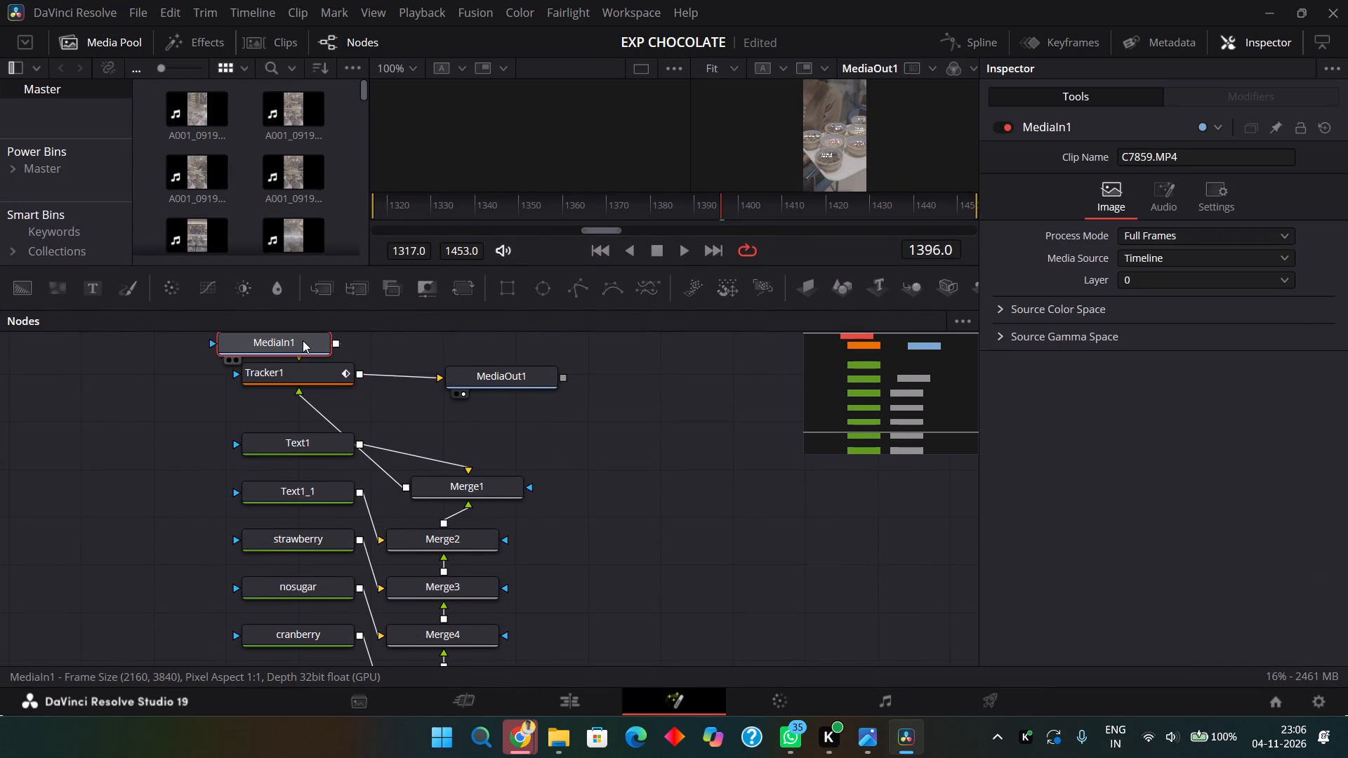
scroll(303, 340, "up", 1)
left_click_drag(275, 419, 296, 405)
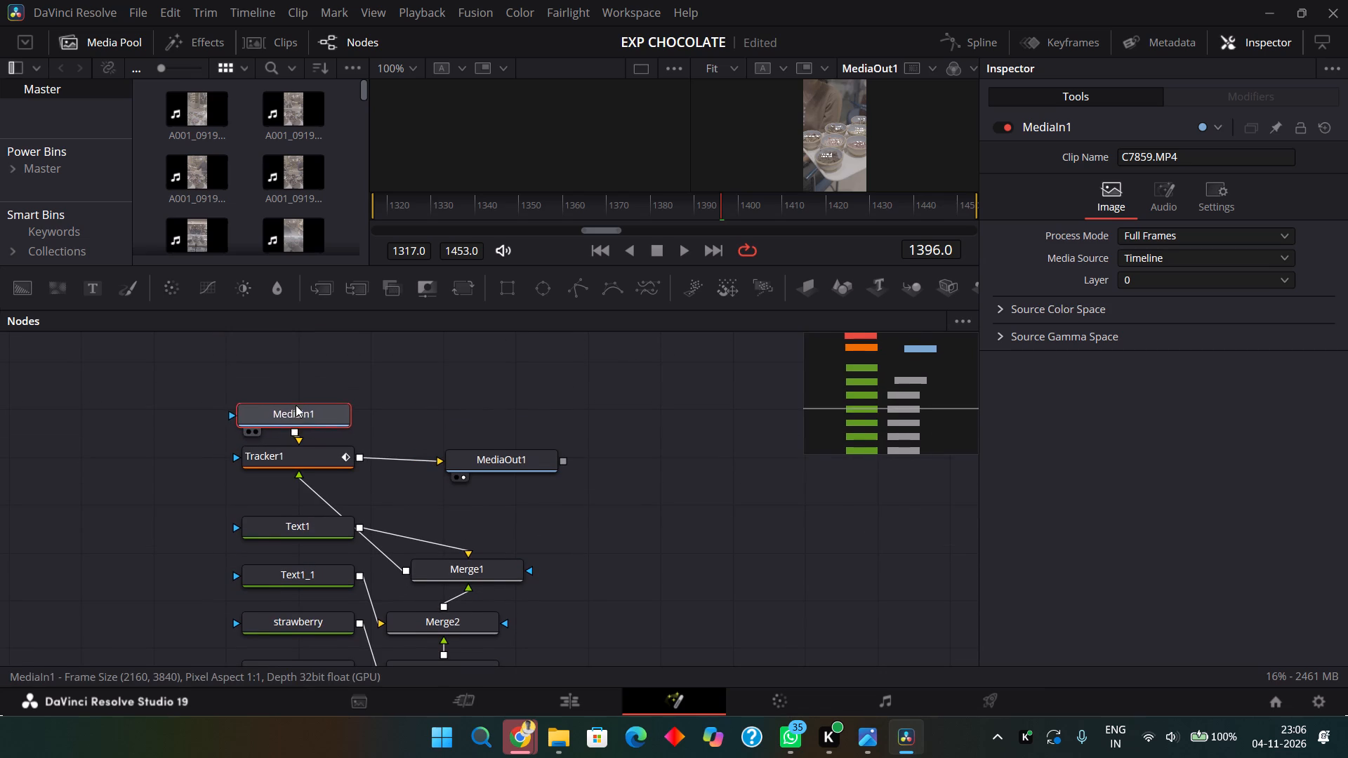
left_click_drag(296, 405, 297, 398)
scroll(297, 398, "down", 3, "ctrl")
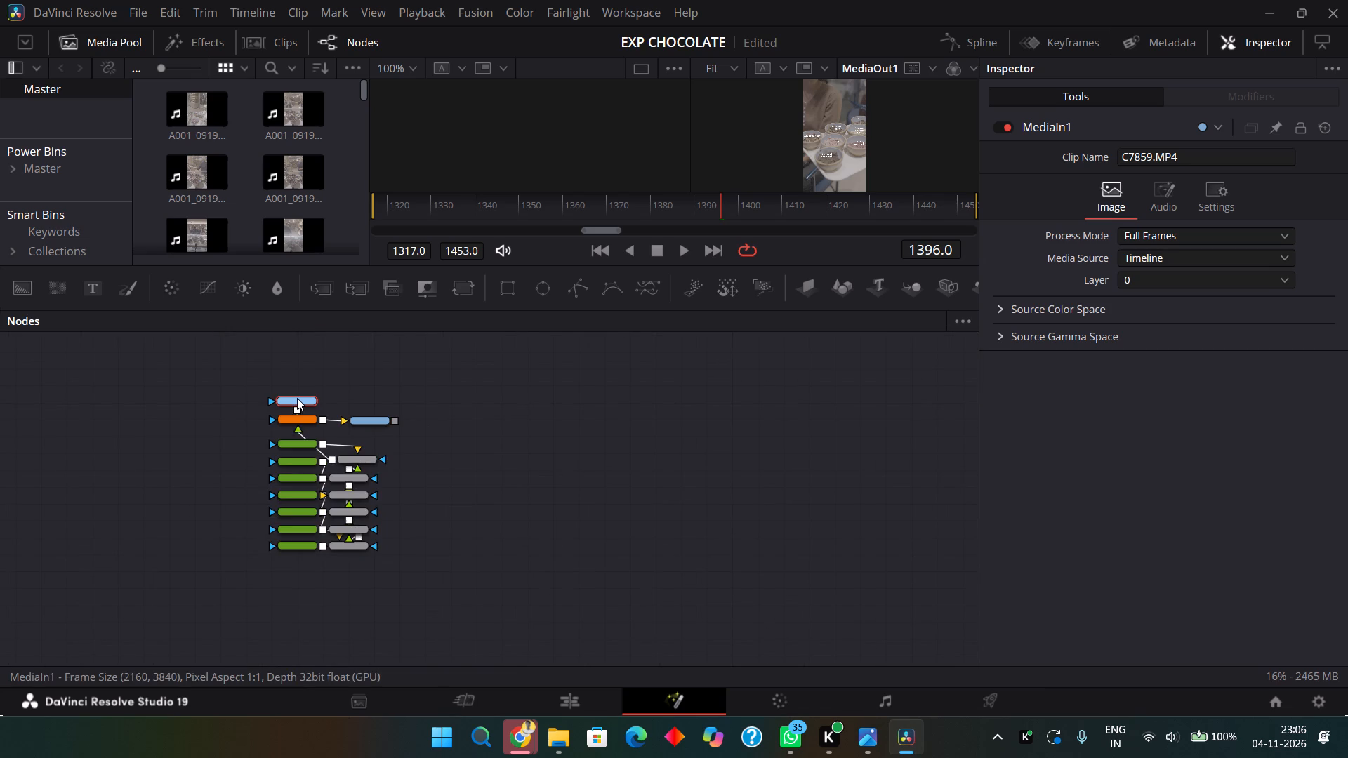
scroll(297, 398, "up", 3, "ctrl")
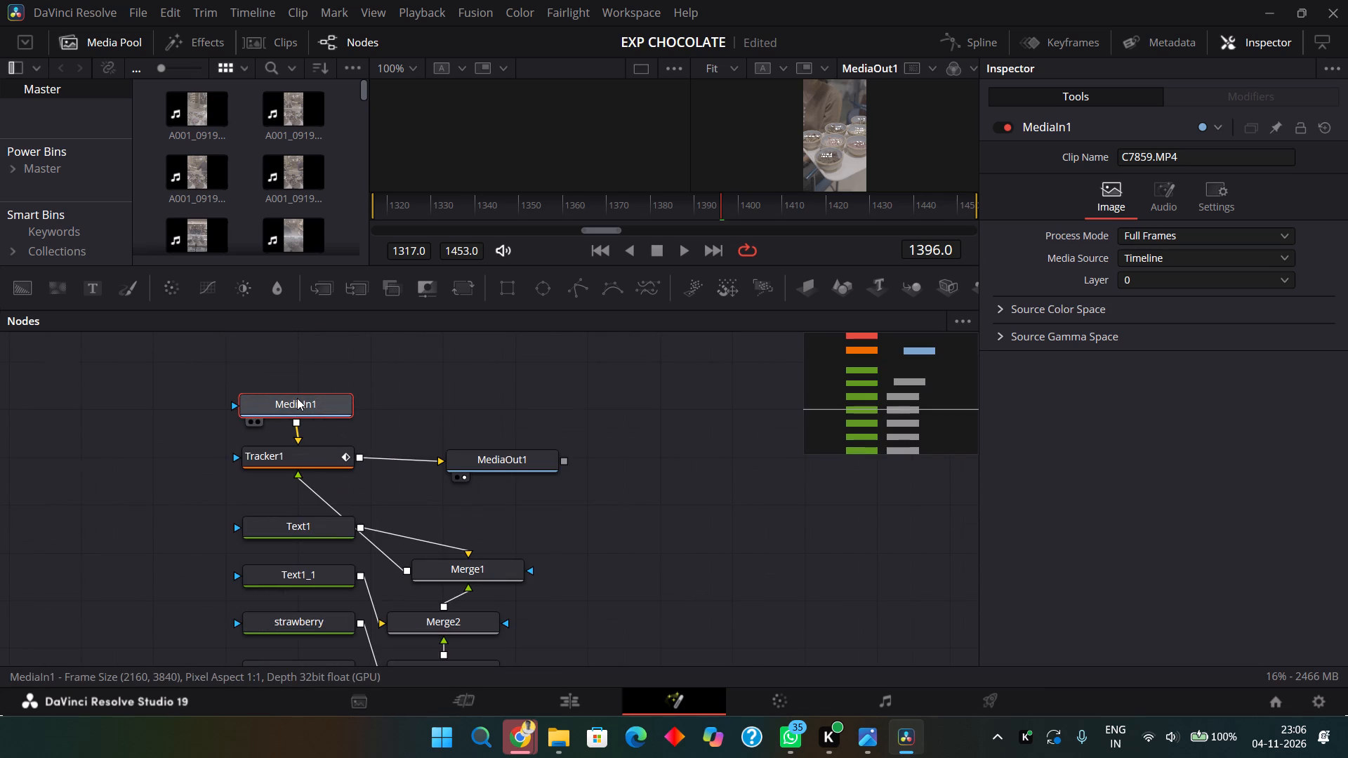
scroll(414, 406, "down", 1, "ctrl")
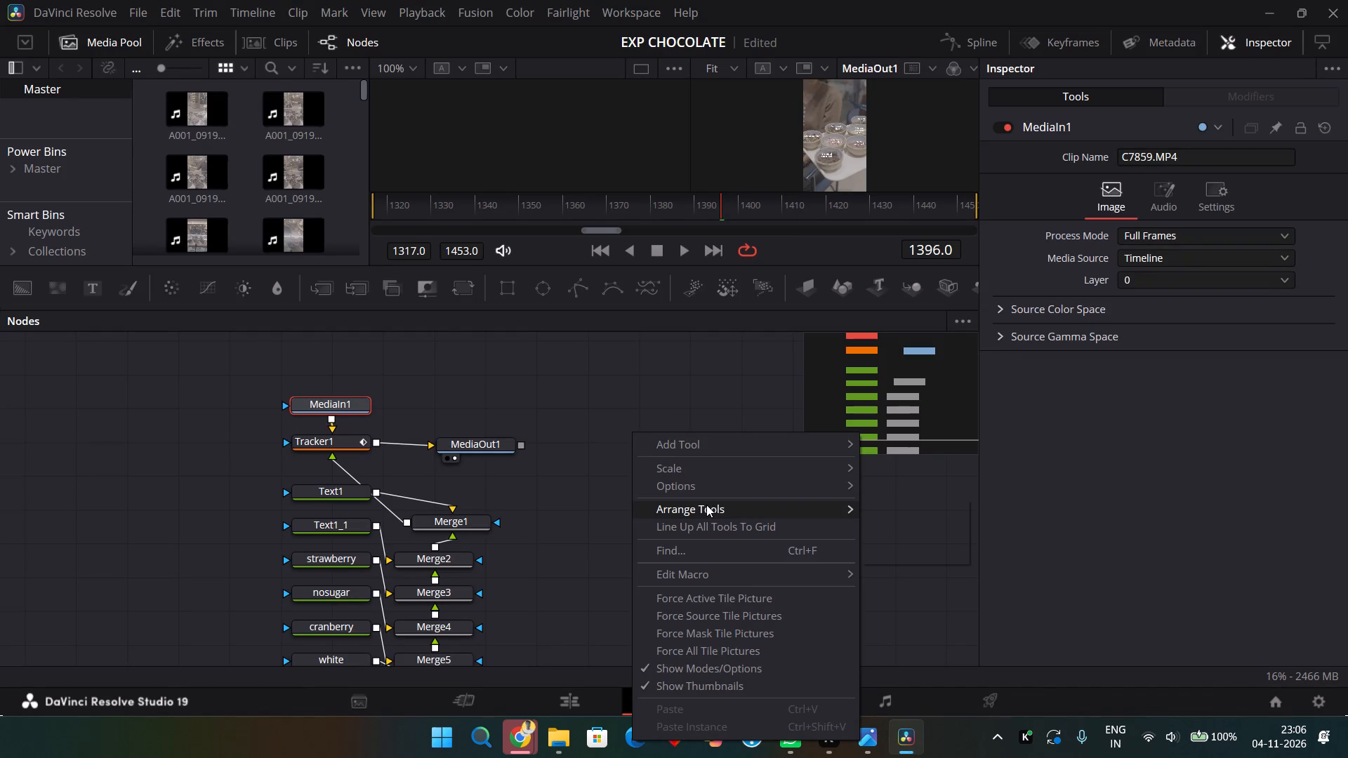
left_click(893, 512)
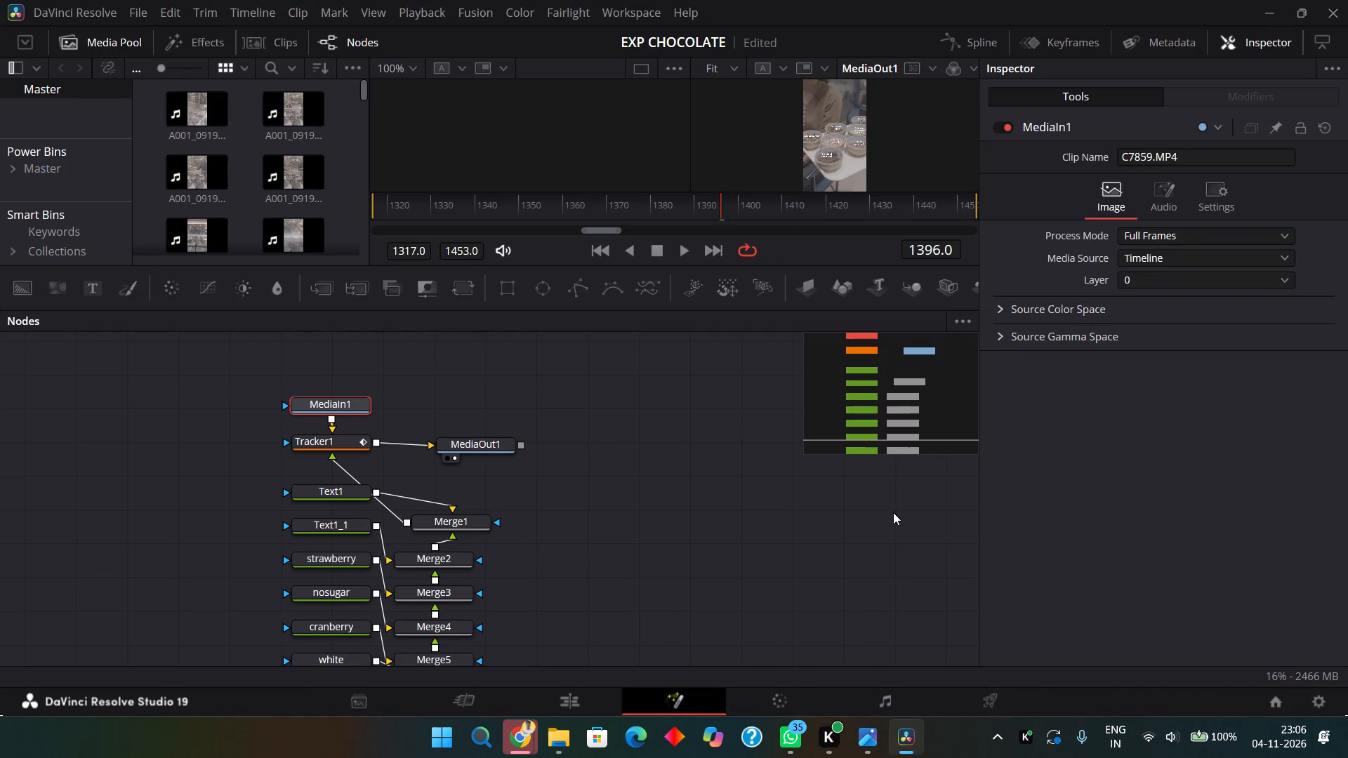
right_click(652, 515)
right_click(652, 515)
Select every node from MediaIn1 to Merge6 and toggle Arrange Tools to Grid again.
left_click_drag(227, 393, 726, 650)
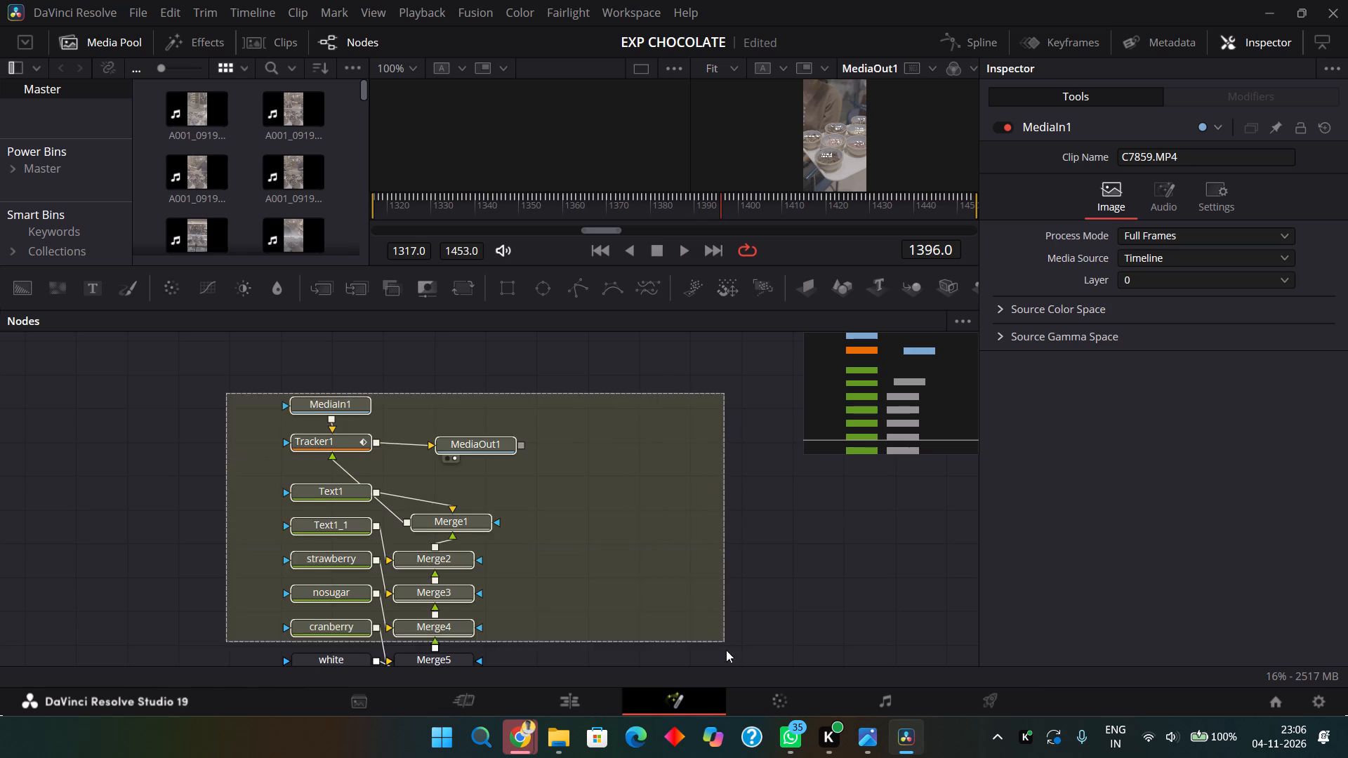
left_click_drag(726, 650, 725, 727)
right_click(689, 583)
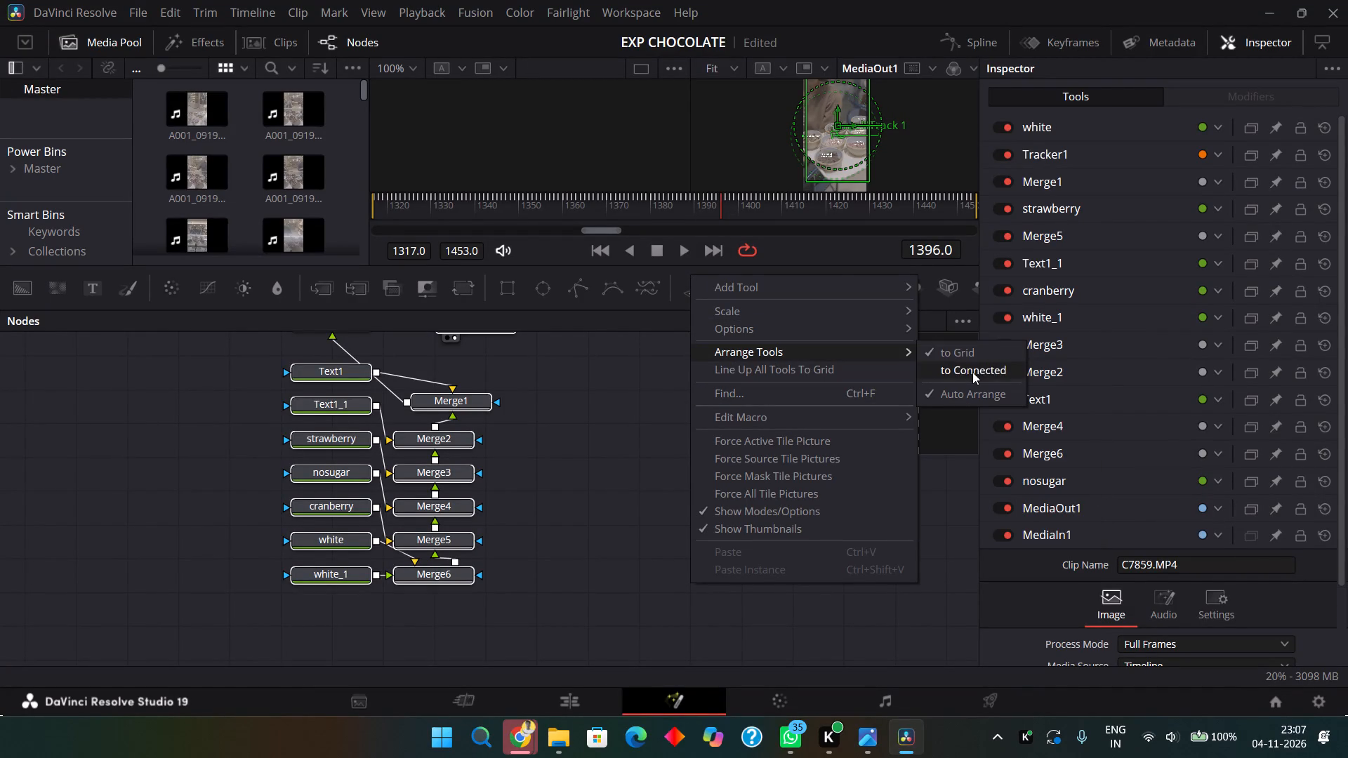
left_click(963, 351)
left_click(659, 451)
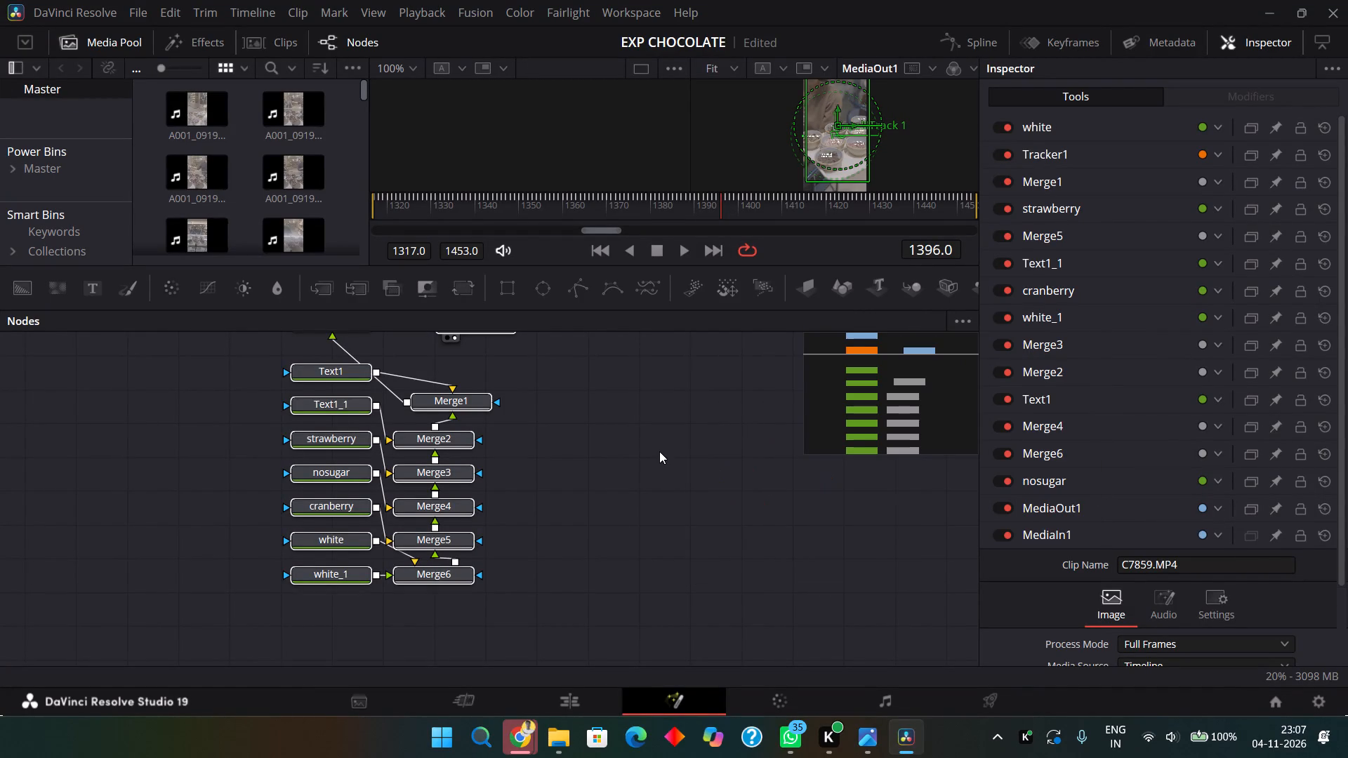
Fit the whole node tree at a legible size and capture a tightly cropped screenshot of it with Adobe Express Photos.
scroll(659, 451, "down", 2, "ctrl")
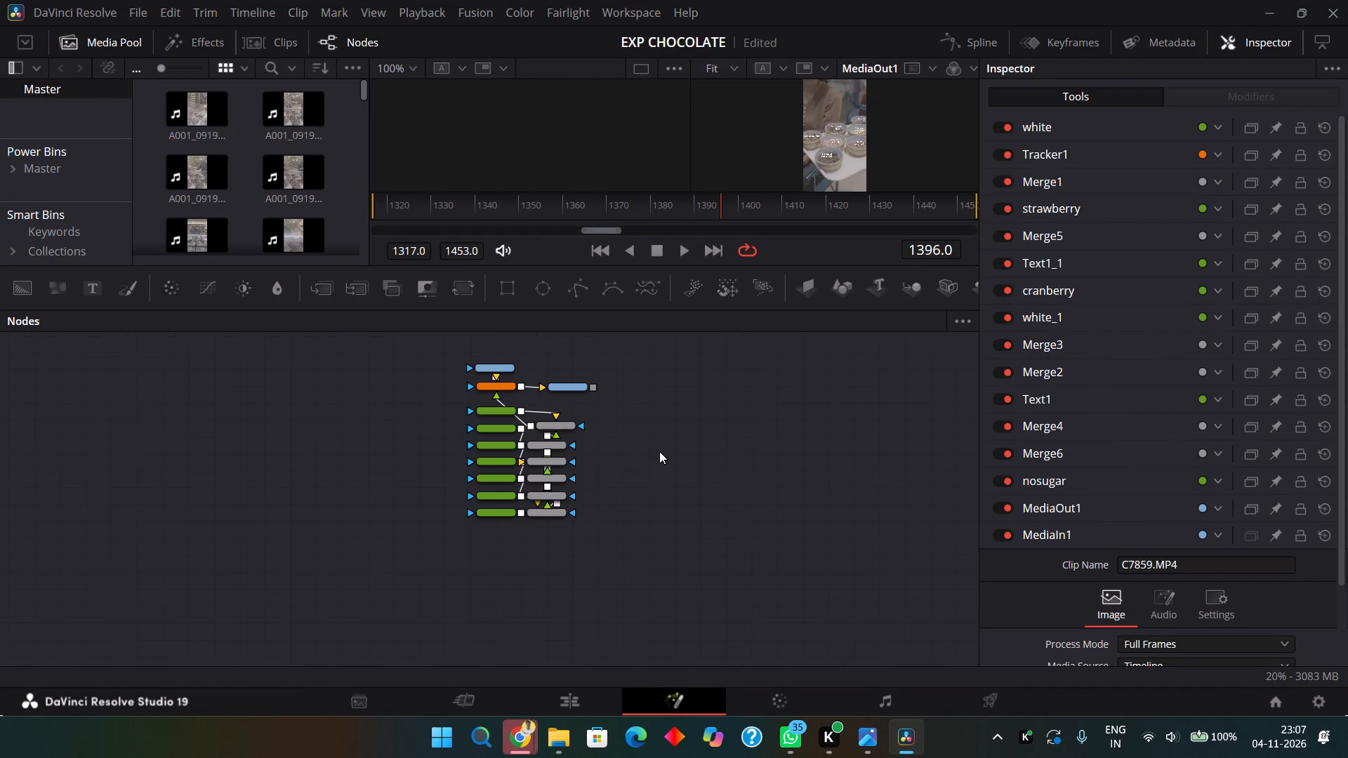
scroll(659, 451, "up", 1, "ctrl")
scroll(659, 451, "up", 1)
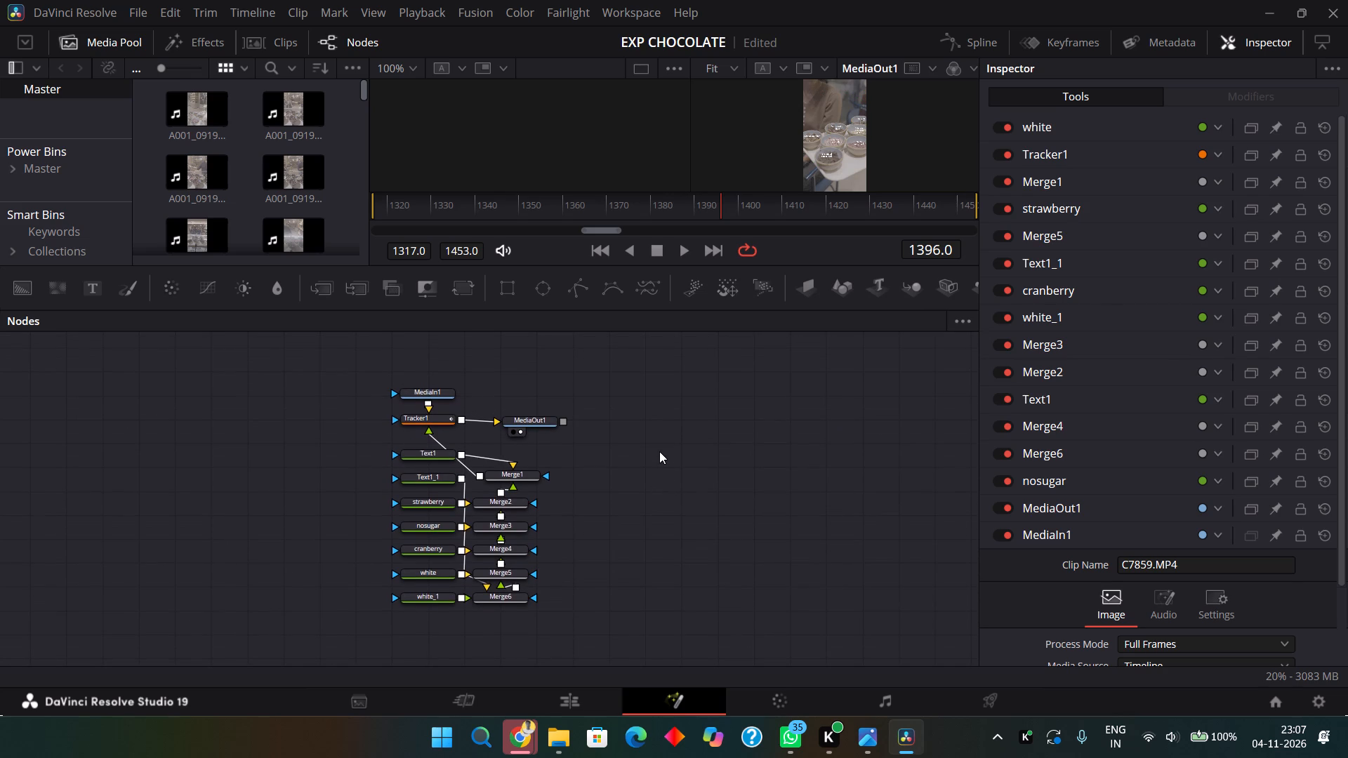
scroll(659, 451, "up", 2, "ctrl")
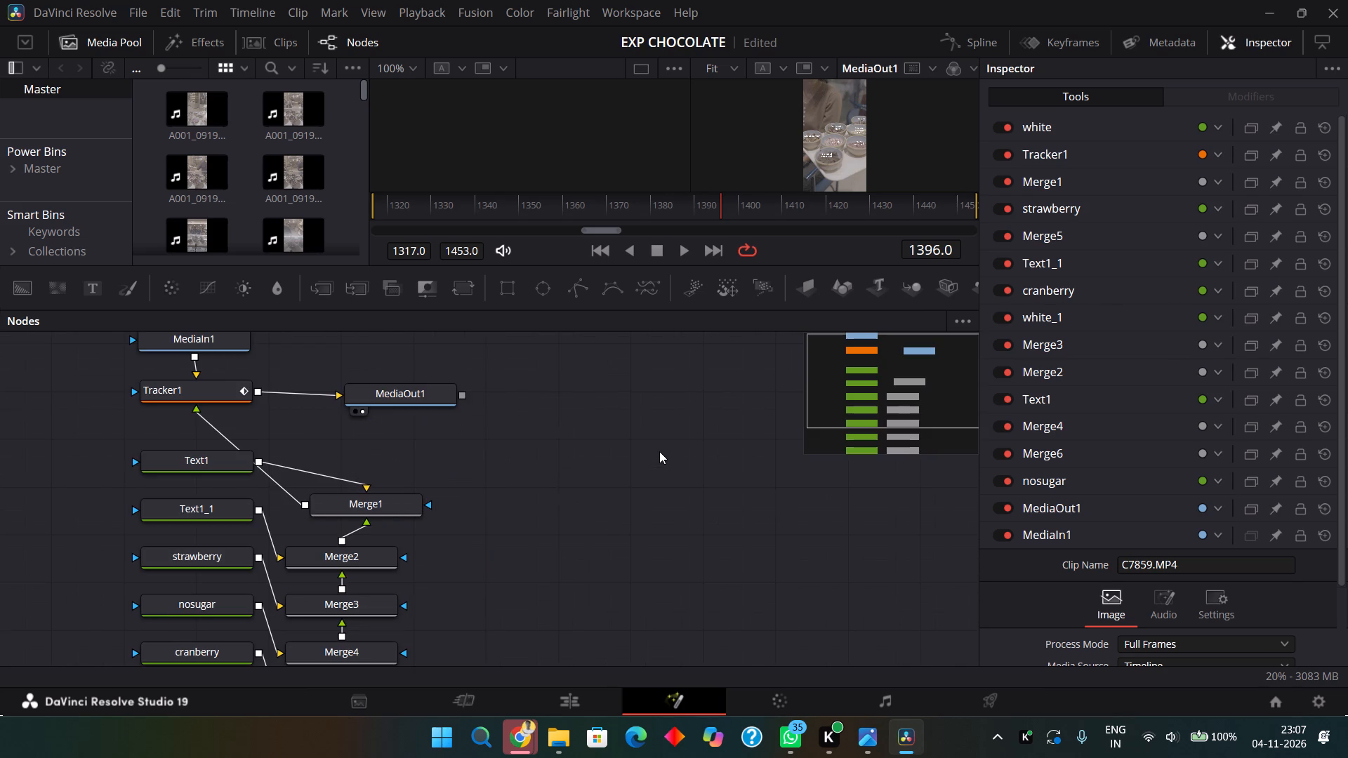
scroll(659, 451, "down", 1, "ctrl")
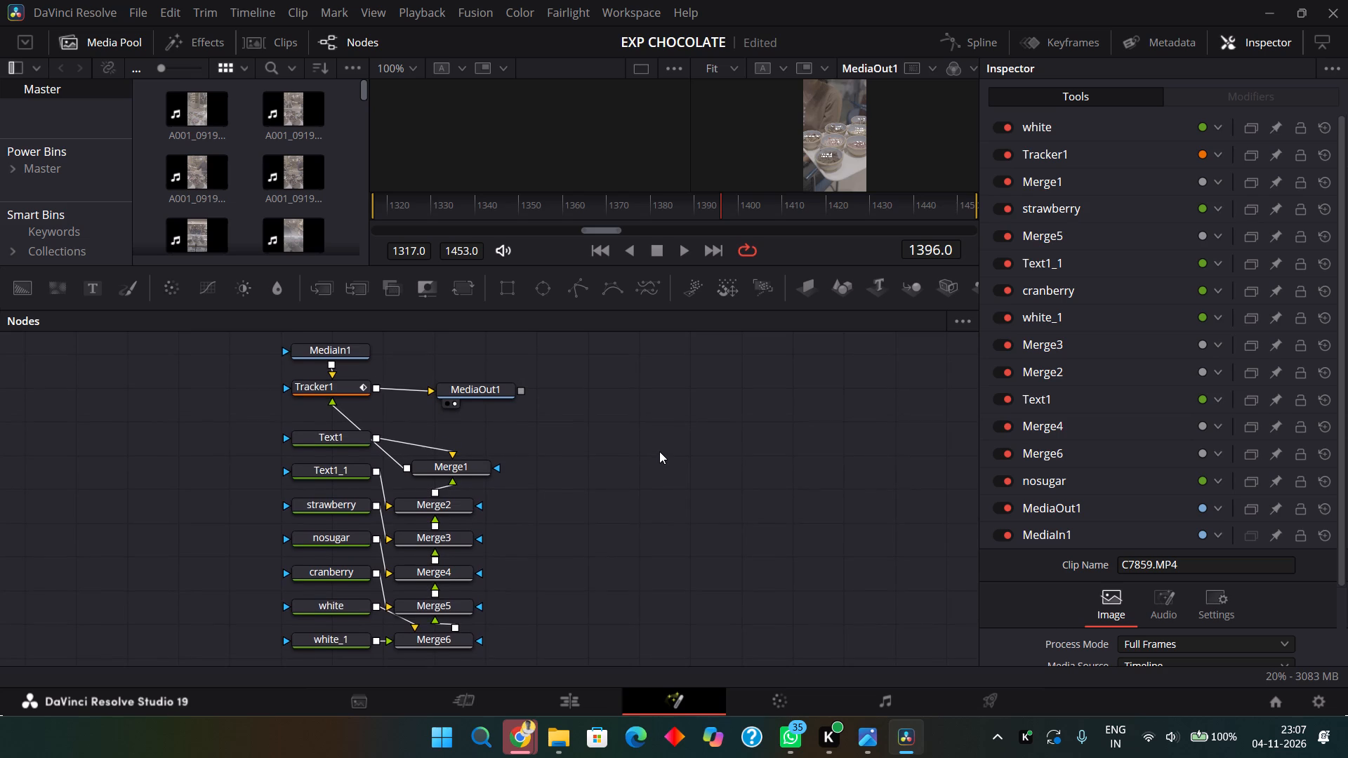
key("Print")
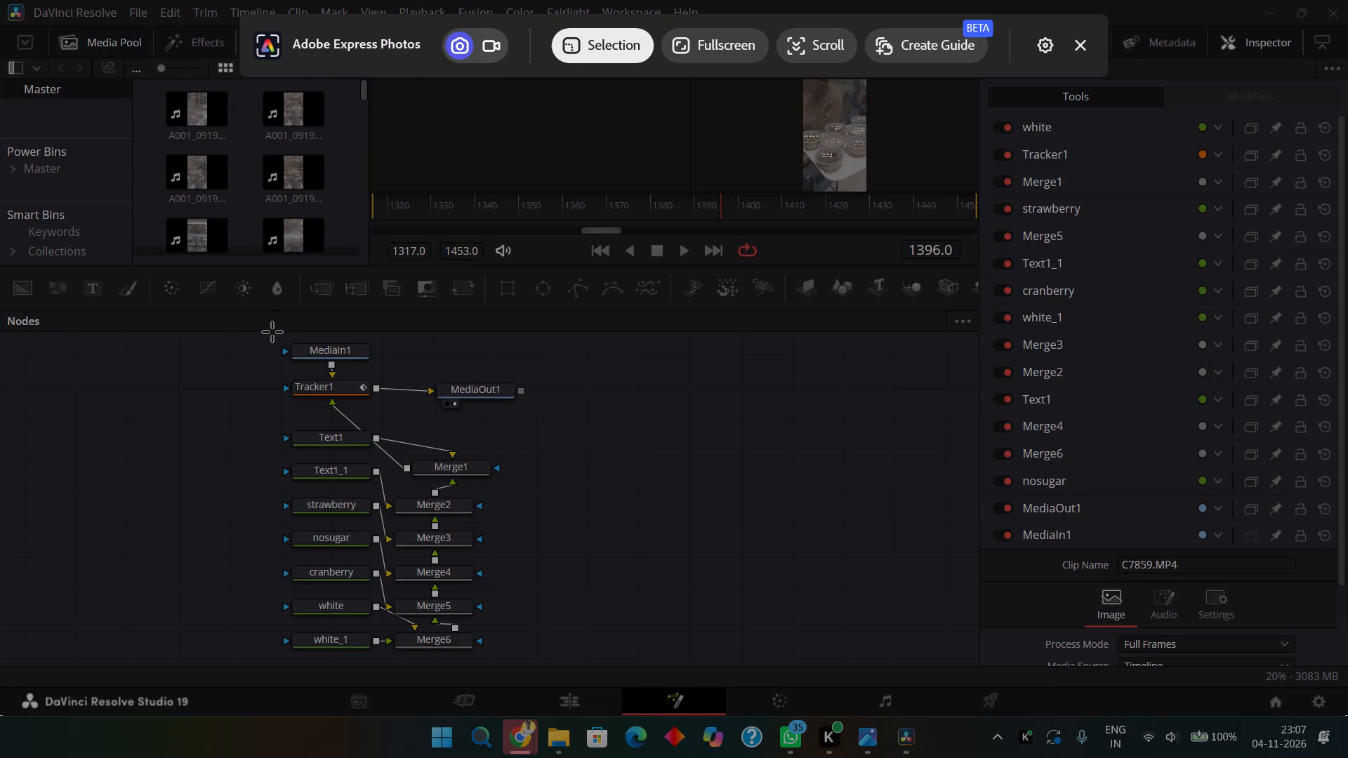
left_click_drag(272, 333, 531, 654)
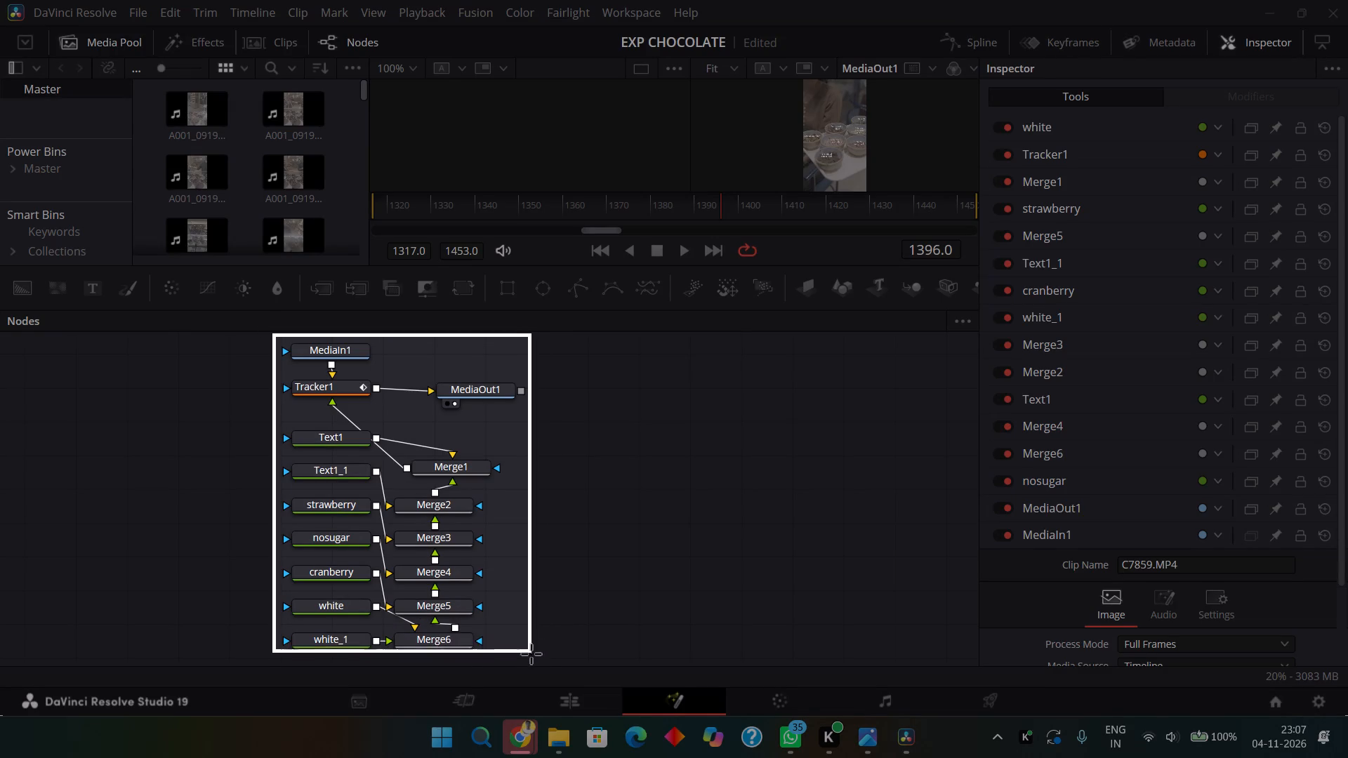
left_click_drag(531, 654, 534, 662)
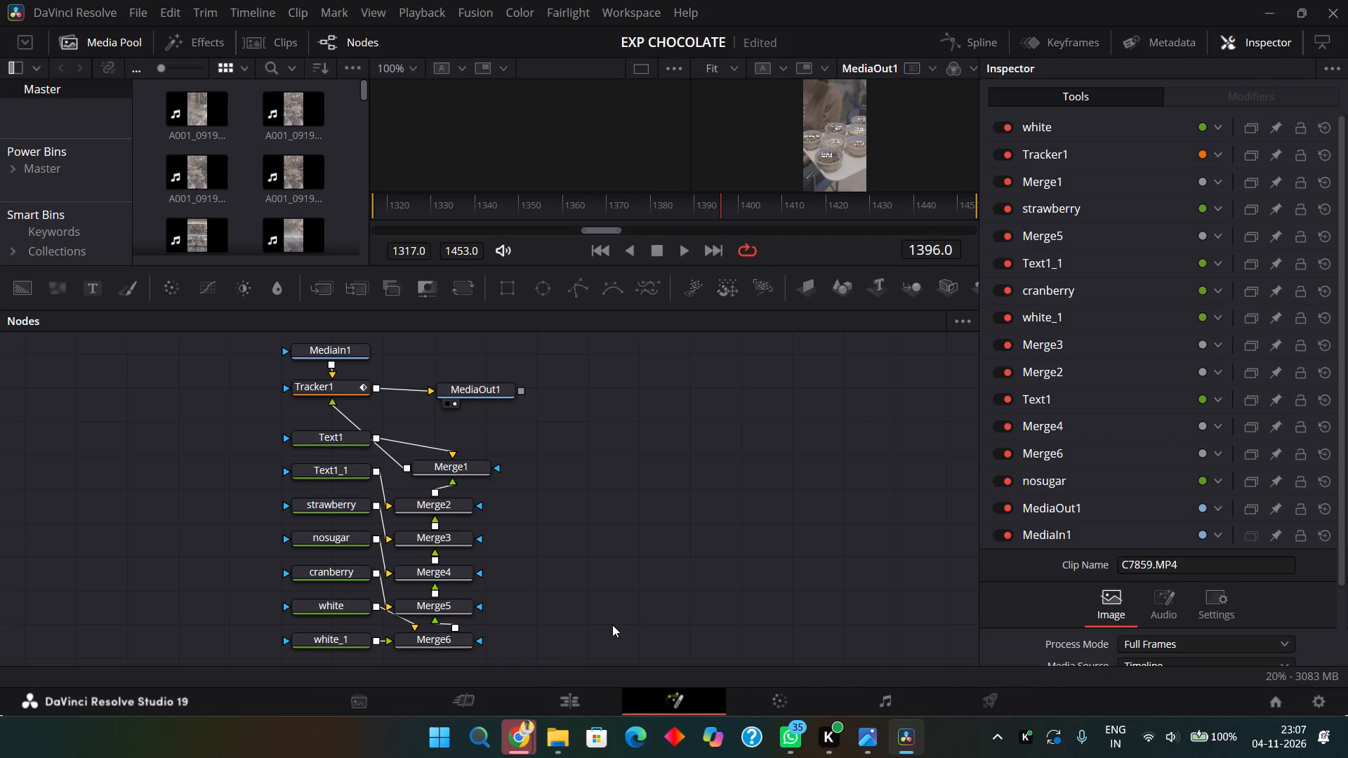
Retake the node-tree screenshot with a wider margin around all the nodes, from MediaIn1 down to Merge6.
key("Print")
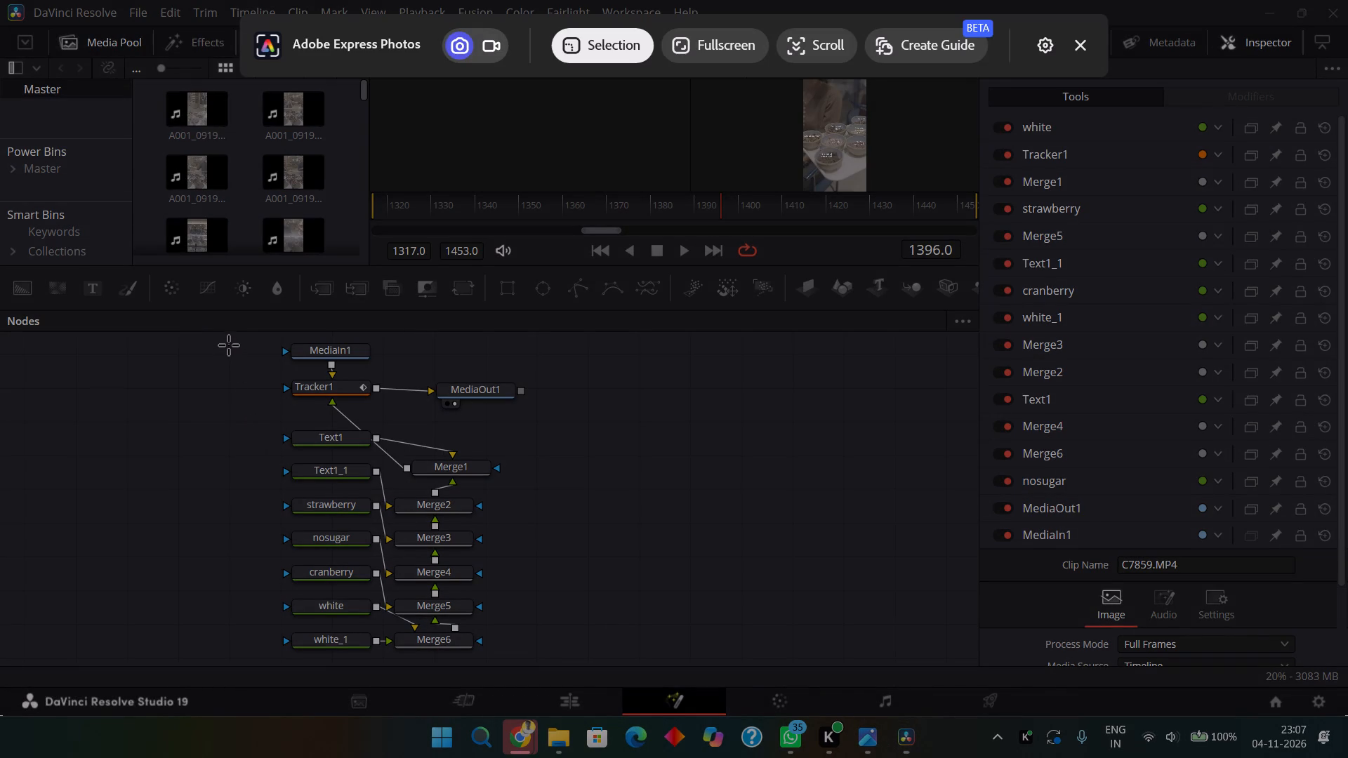
left_click_drag(229, 331, 539, 618)
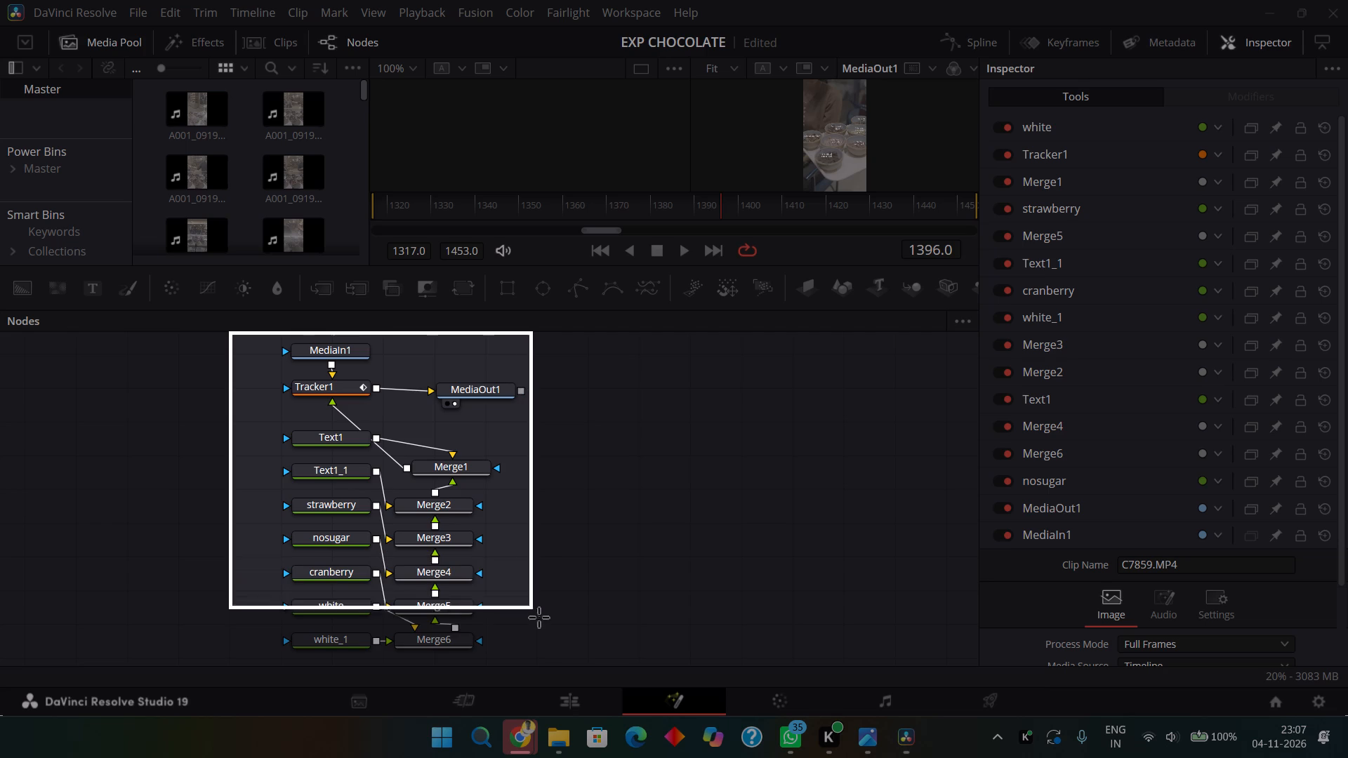
left_click_drag(539, 618, 552, 656)
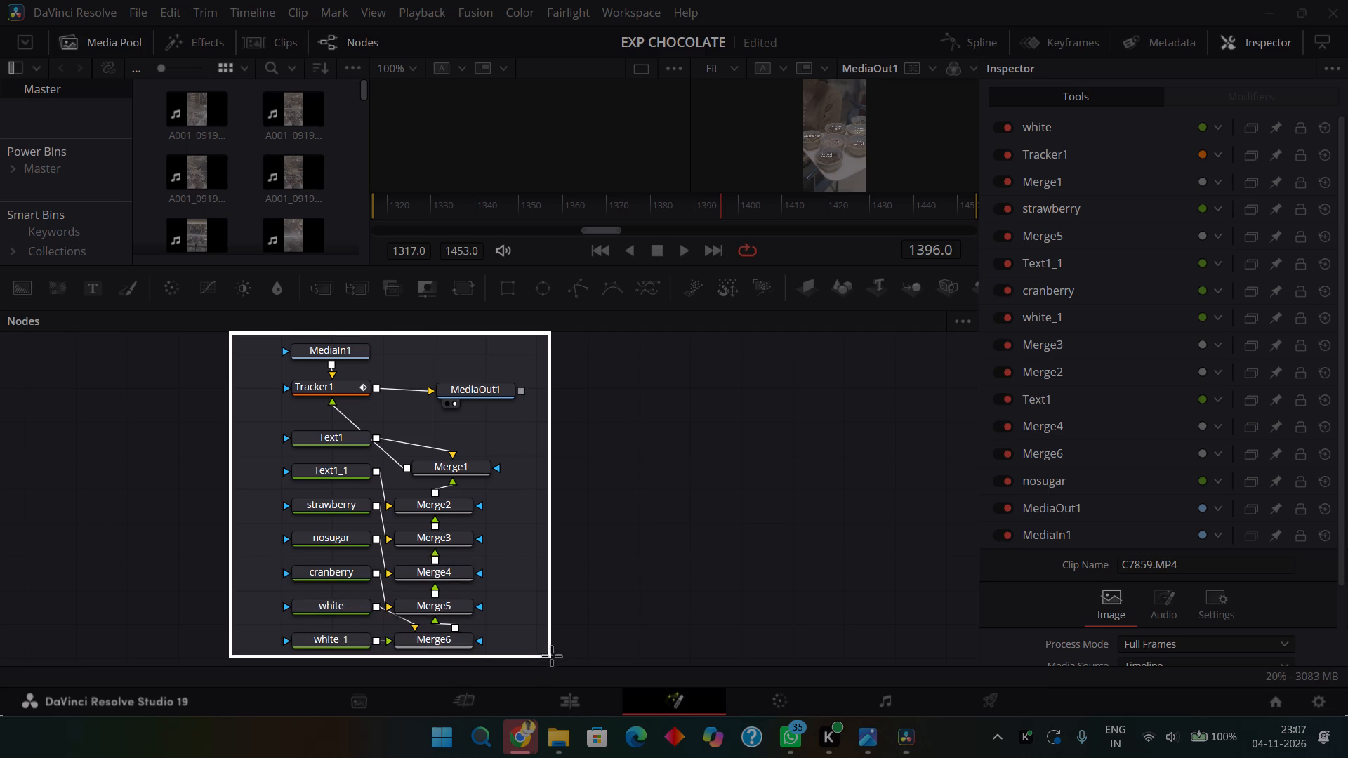
left_click_drag(552, 656, 543, 662)
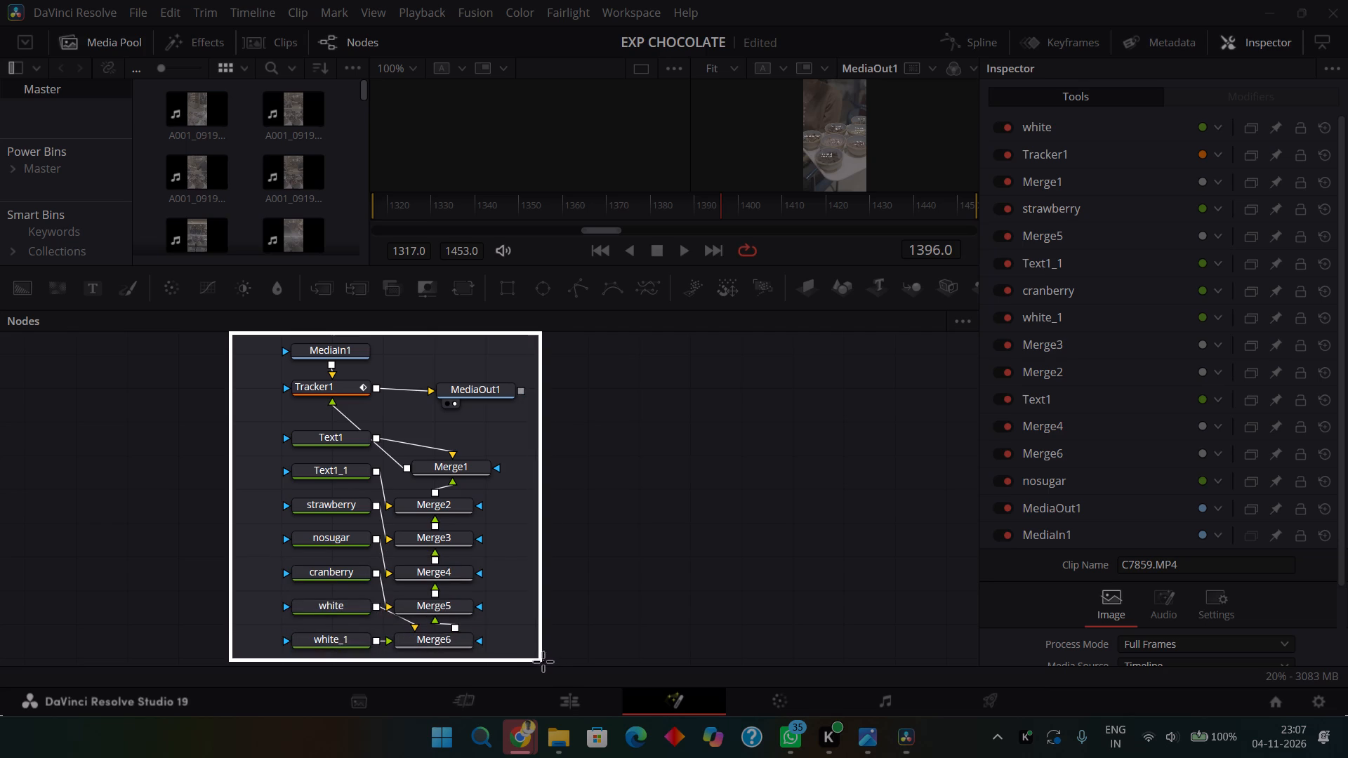
left_click_drag(543, 662, 586, 669)
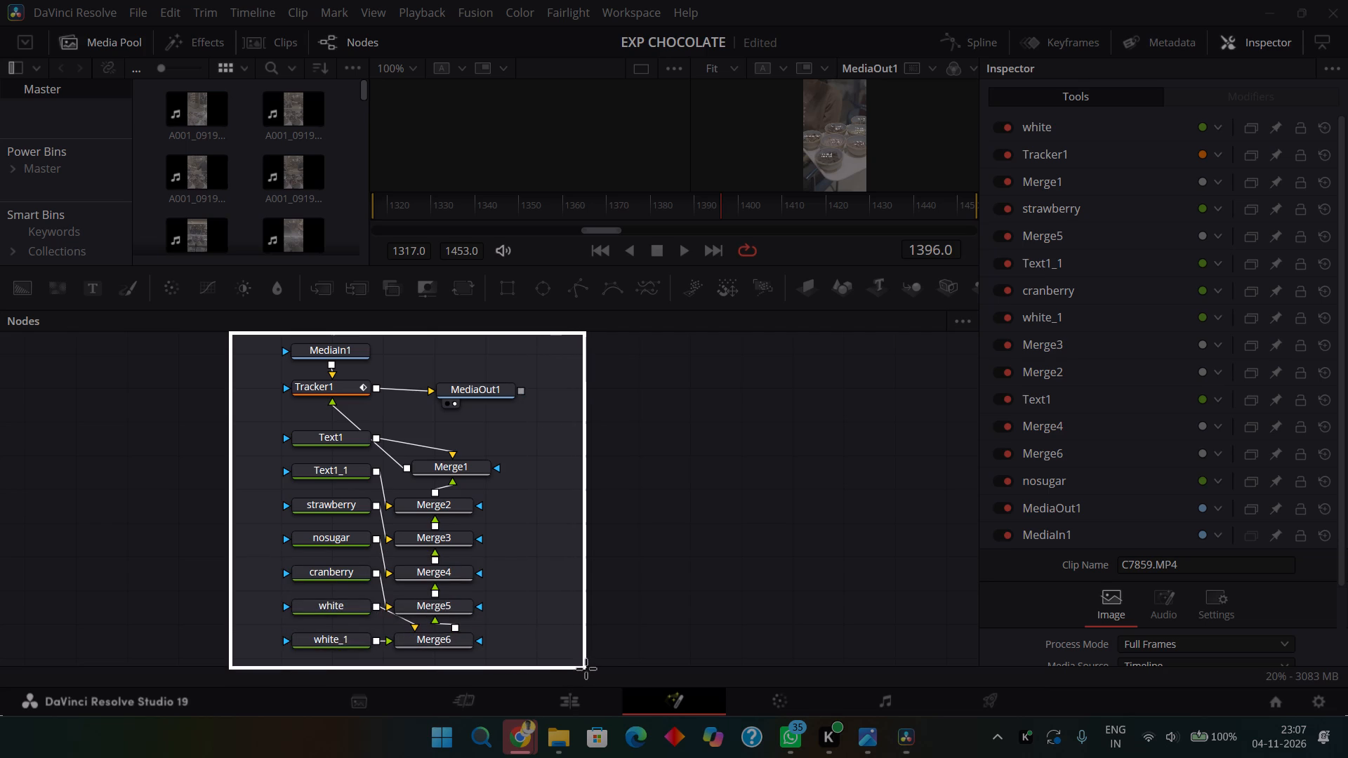
left_click_drag(586, 669, 586, 665)
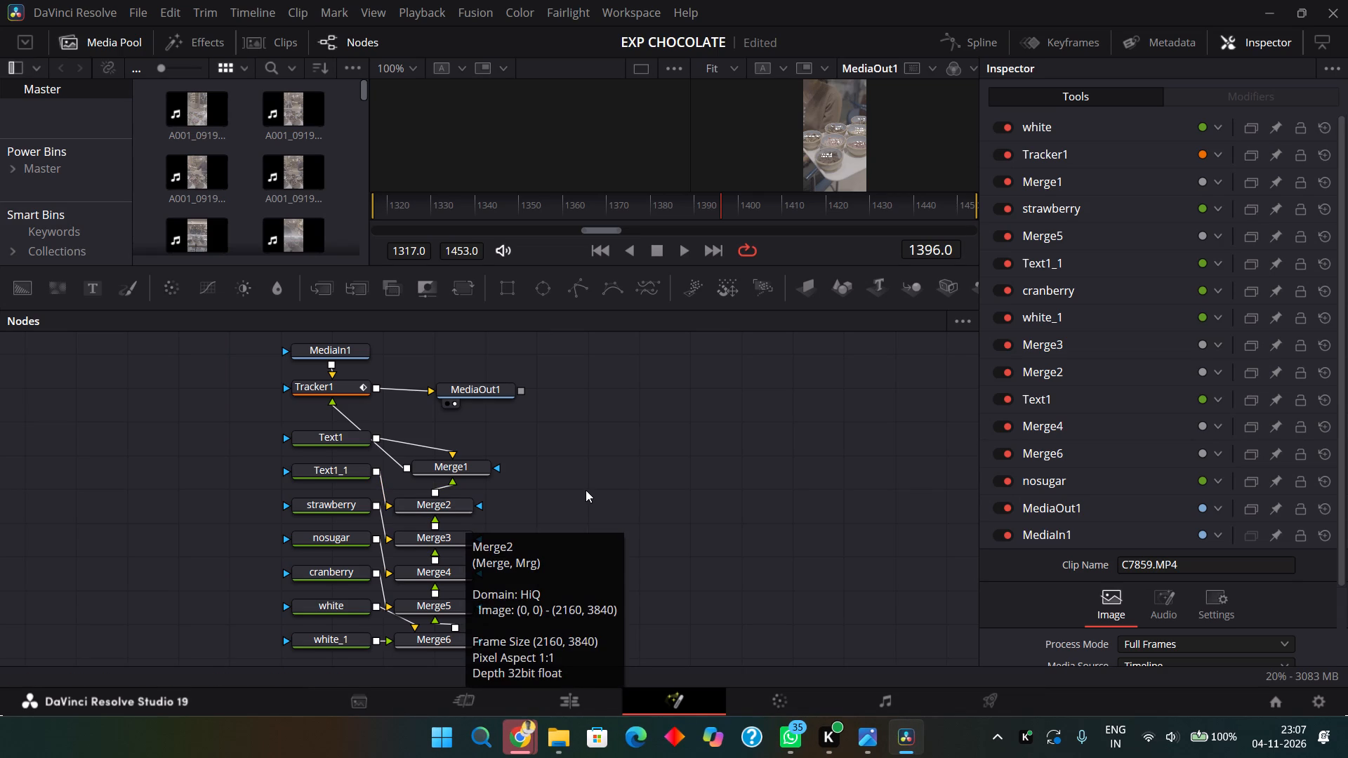
Open the insta project from the Project Manager.
scroll(586, 490, "down", 2, "ctrl")
scroll(586, 490, "up", 1, "ctrl")
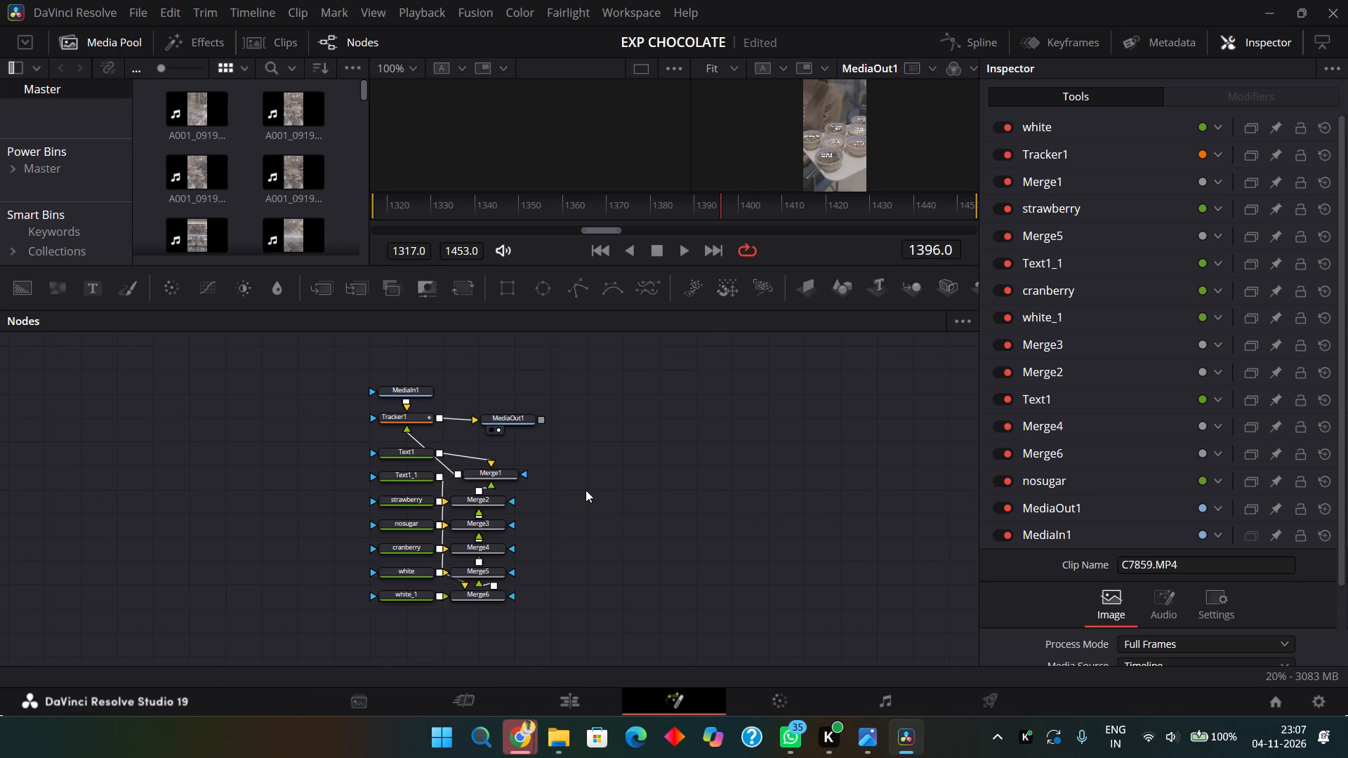
scroll(586, 490, "up", 2, "ctrl")
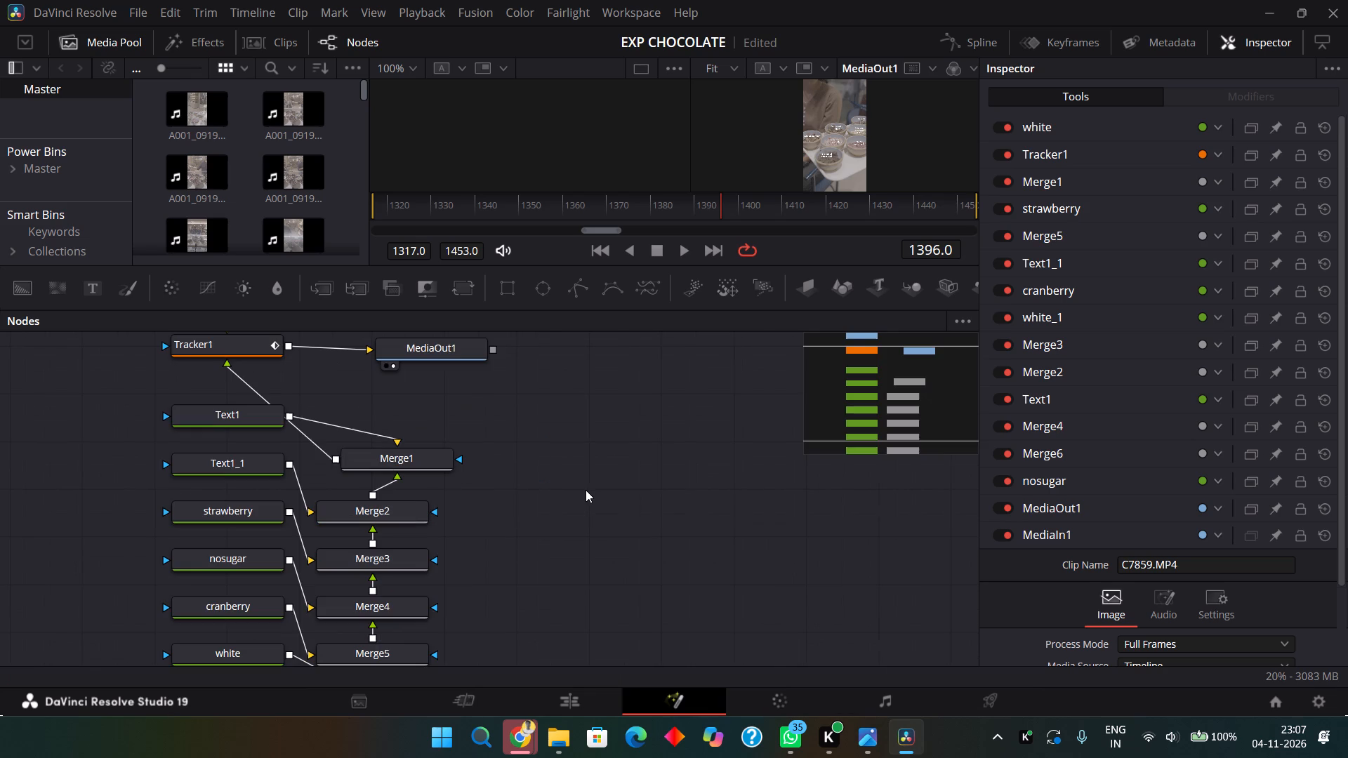
left_click(1272, 701)
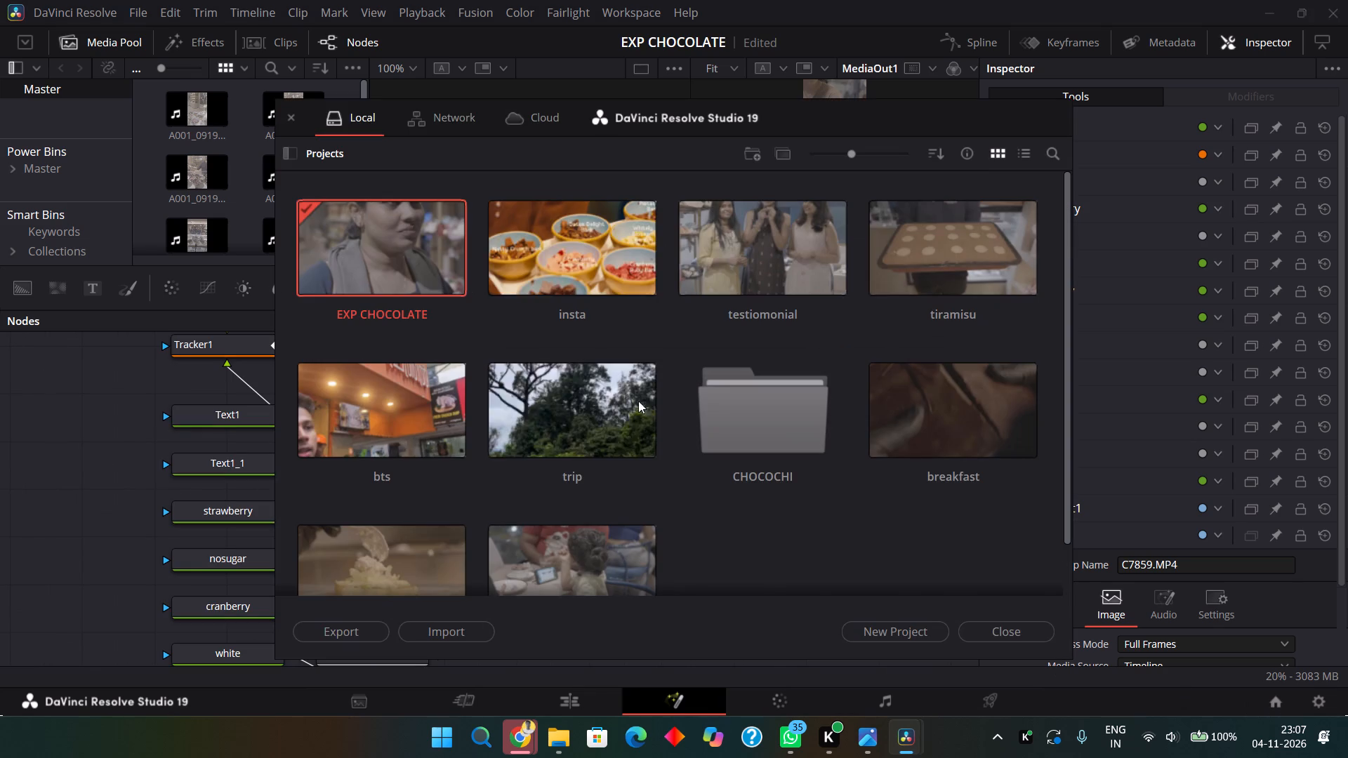
double_click(642, 215)
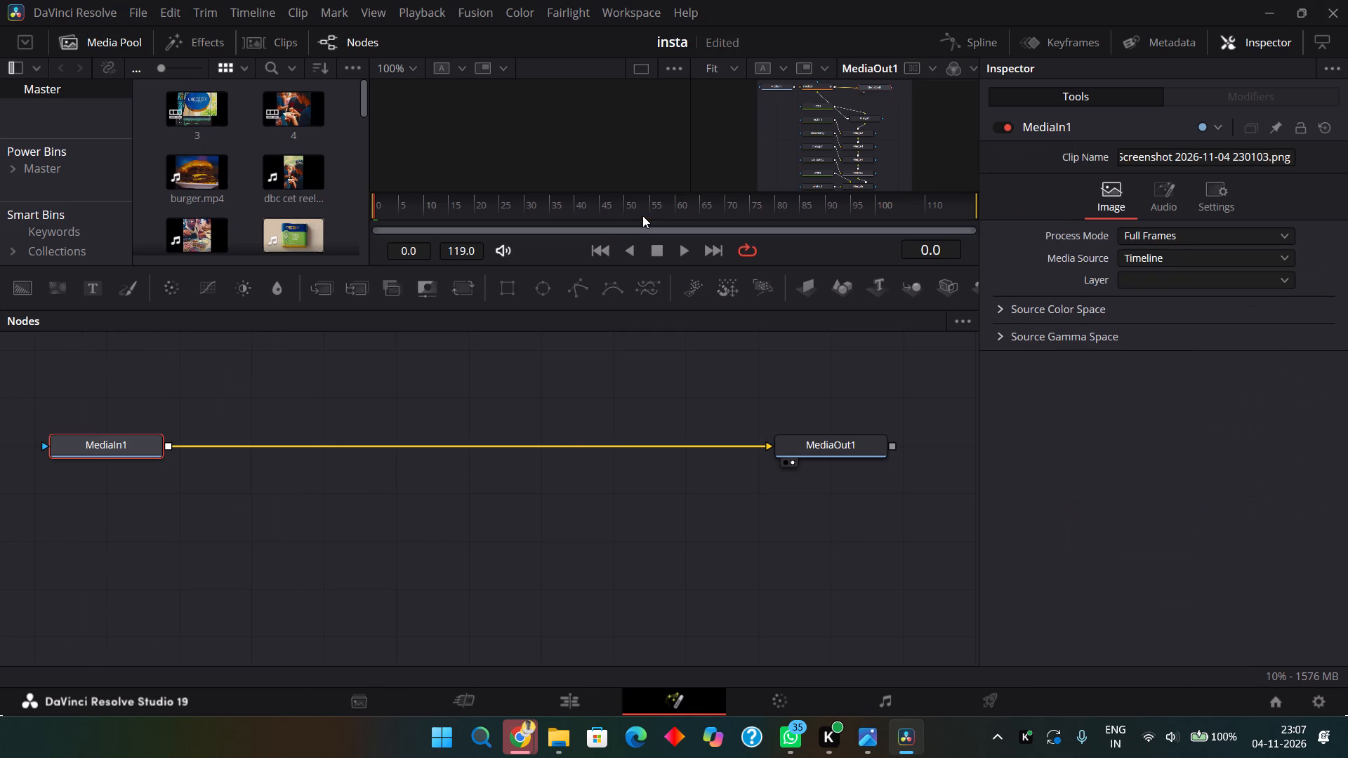
Return to the Edit page and delete the old Screenshot 2026-11-04 230103.png clip from track V5.
left_click(574, 714)
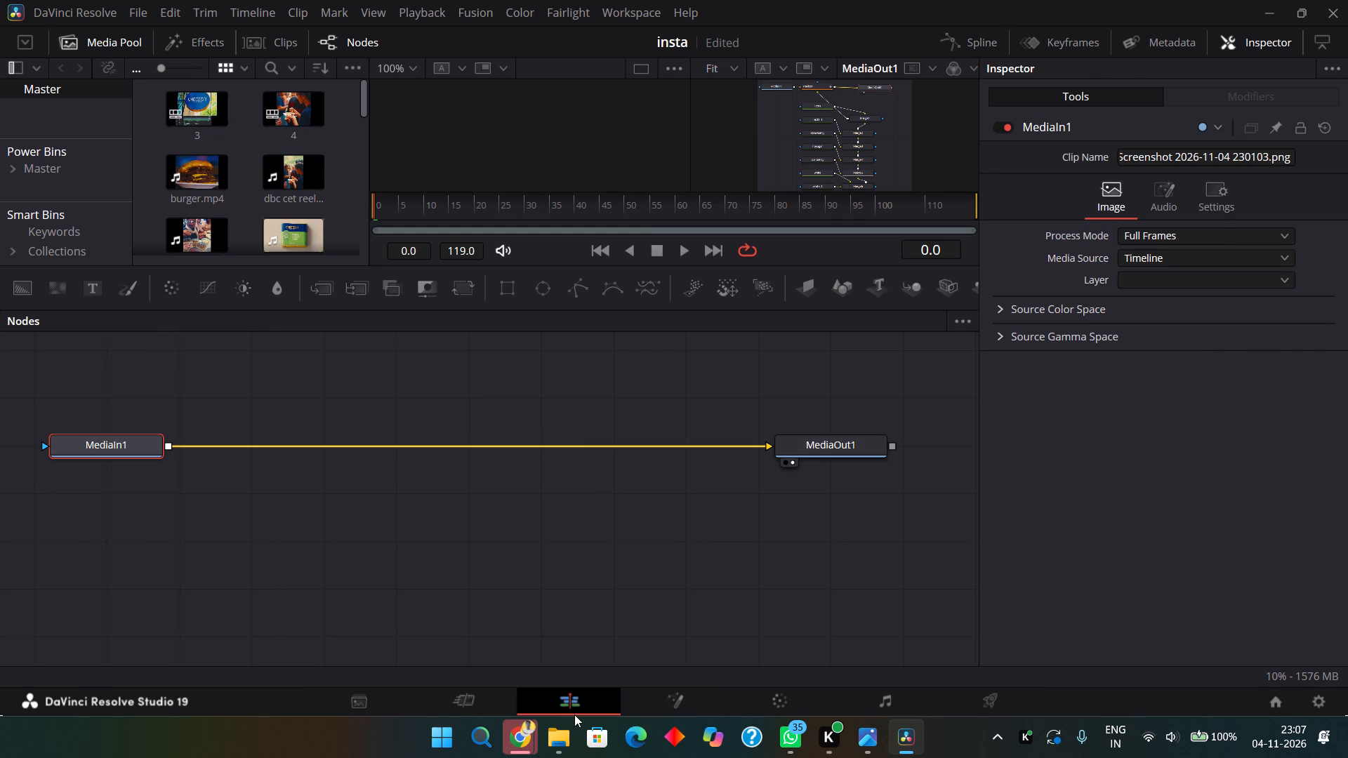
left_click(572, 703)
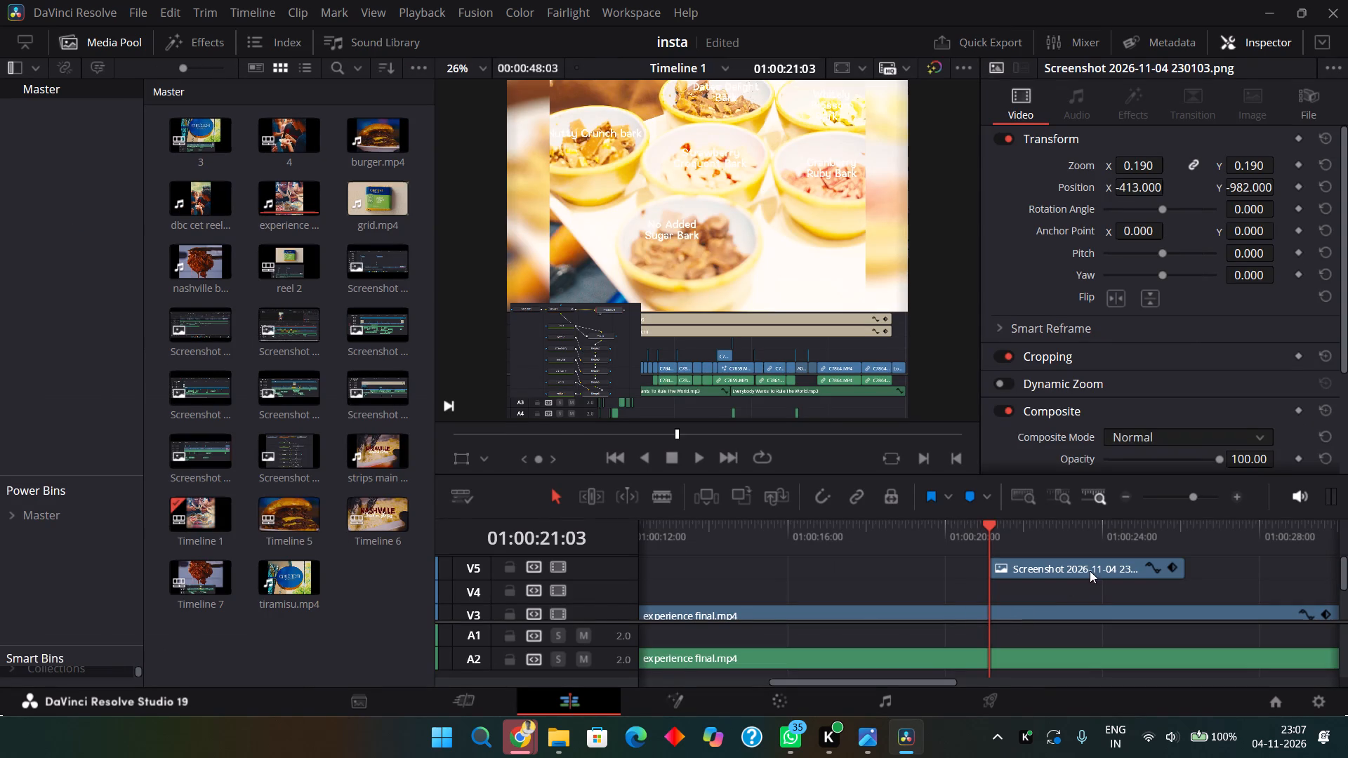
left_click(1088, 565)
key("BackSpace")
Import Screenshot 2026-11-04 230736.png from the Screenshots folder into the media pool.
key("ctrl+i")
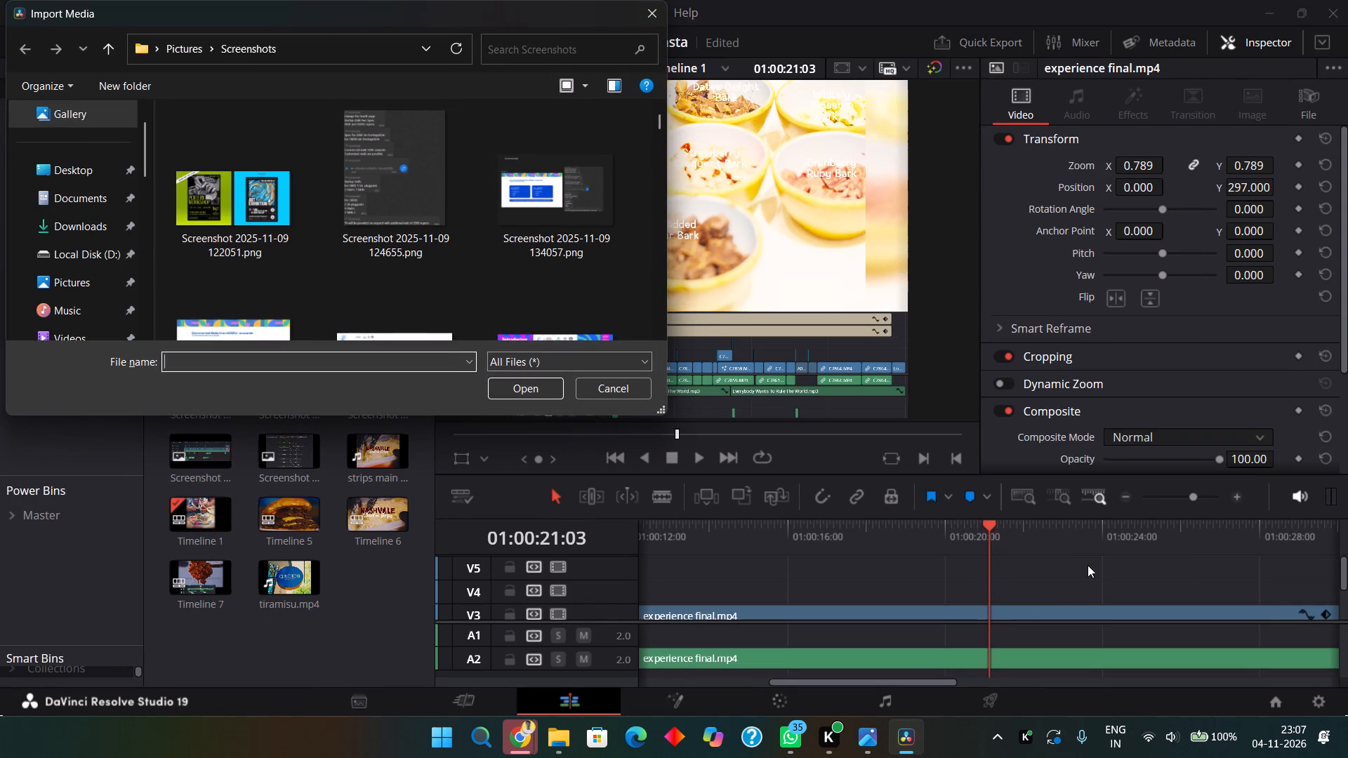
left_click(298, 166)
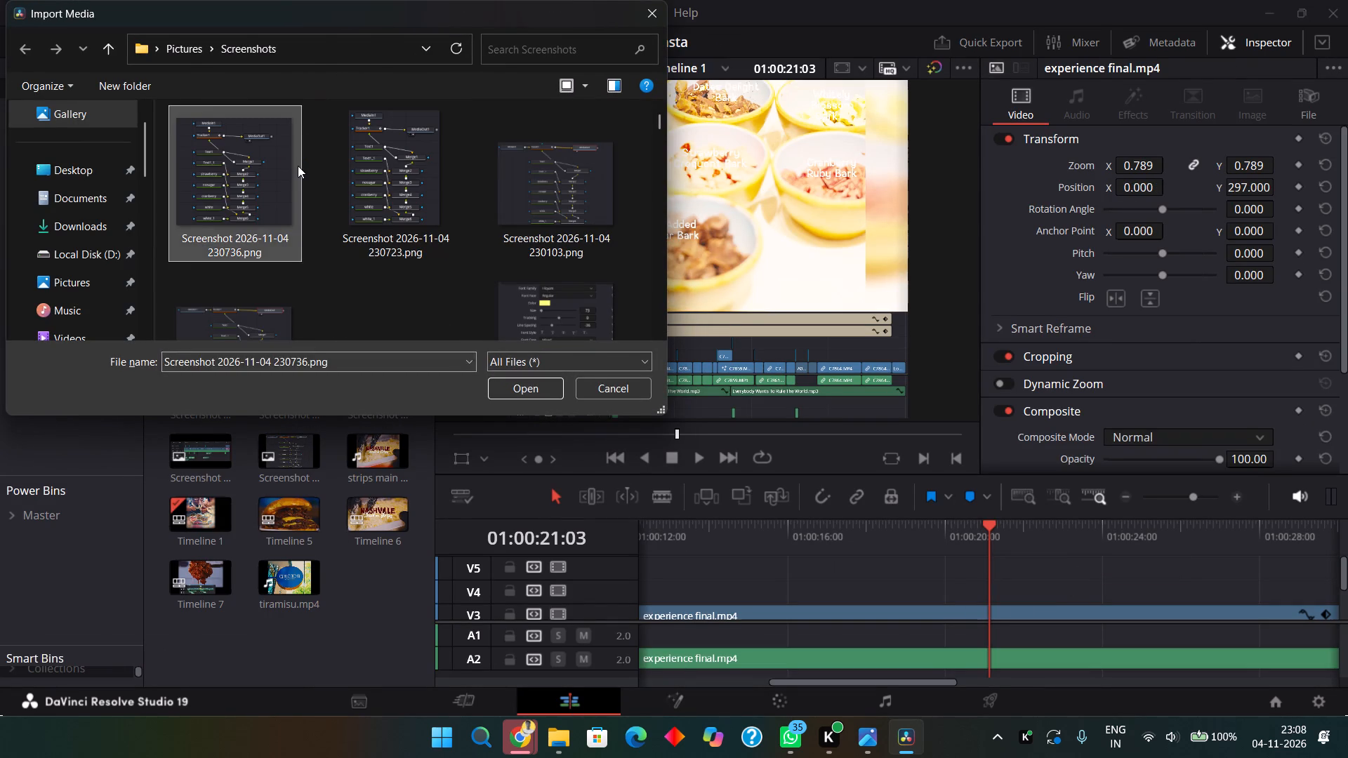
key("Return")
Place the new node-tree screenshot on track V4, starting at the playhead at 01:00:21:03.
left_click_drag(376, 463, 997, 571)
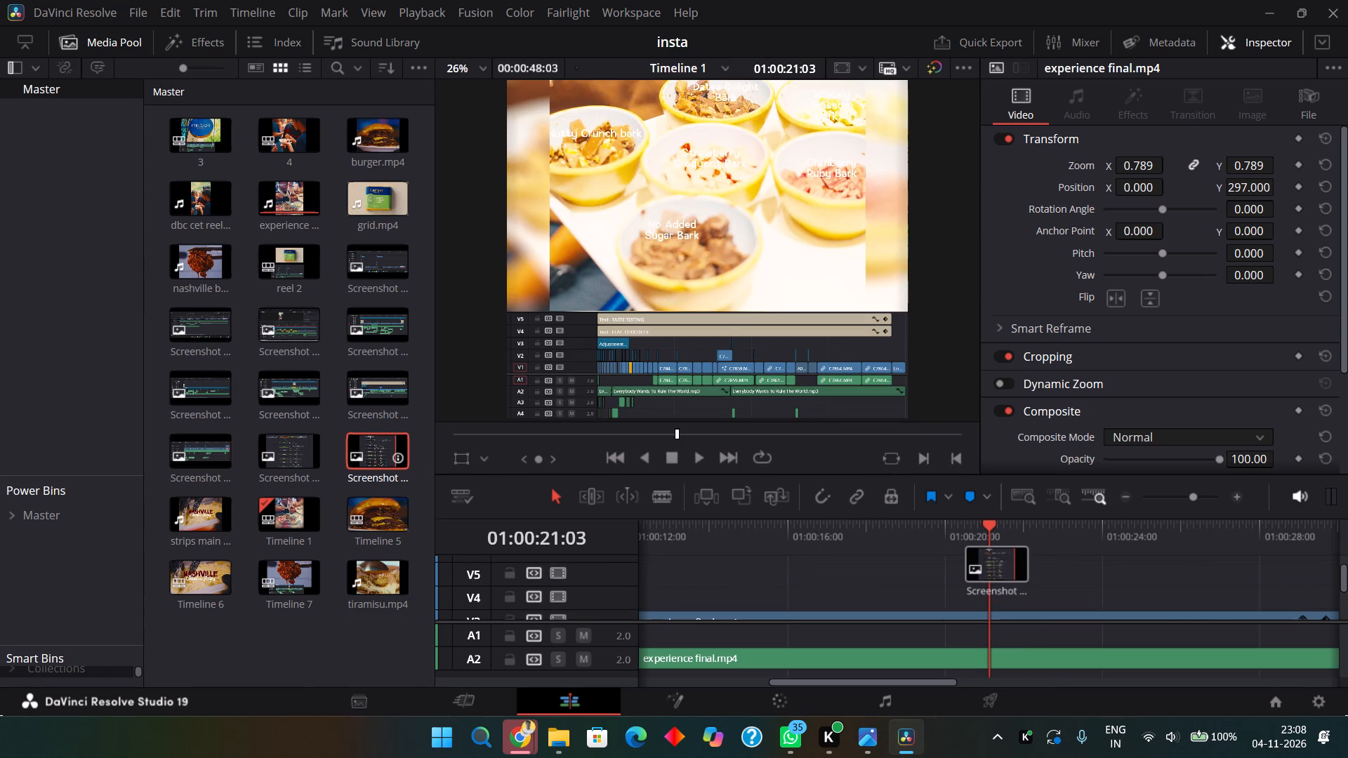
left_click_drag(997, 571, 1010, 587)
left_click_drag(1054, 568, 1048, 568)
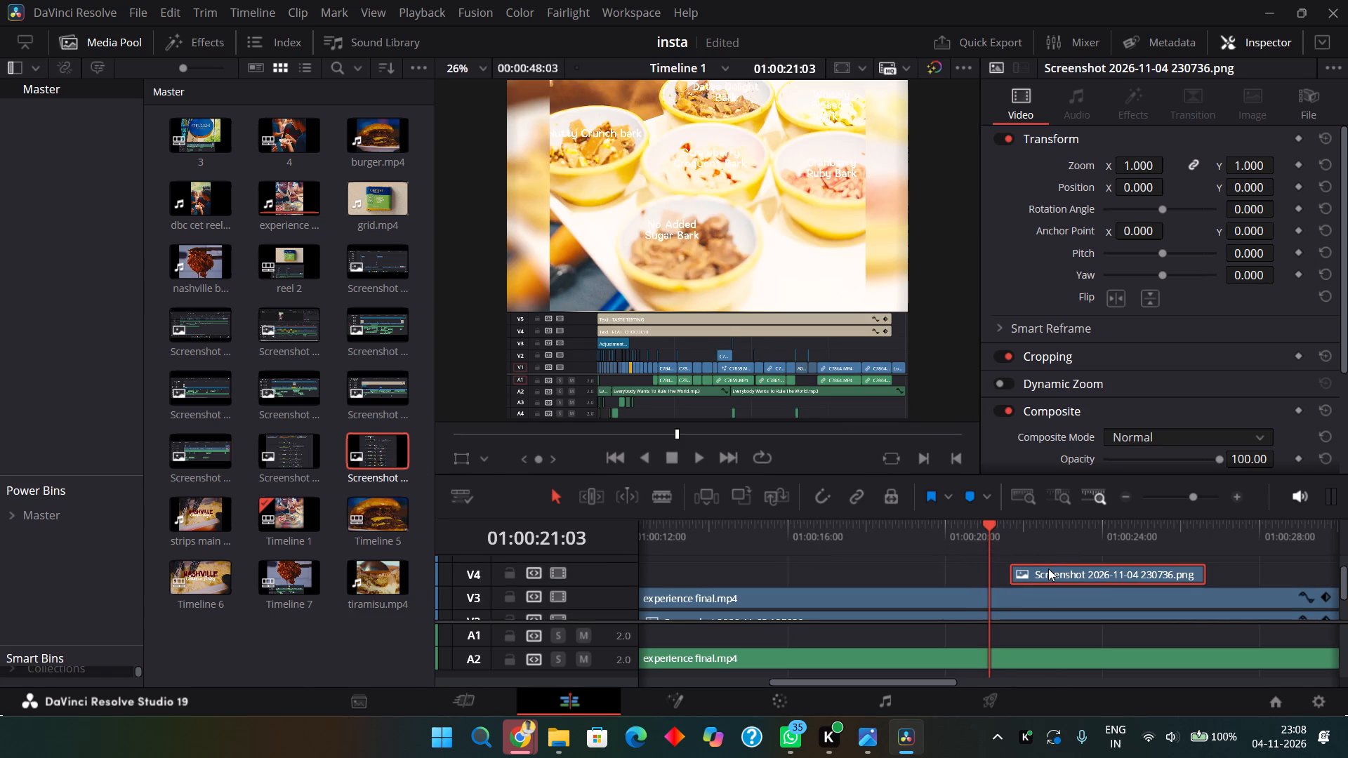
left_click_drag(1048, 568, 1031, 568)
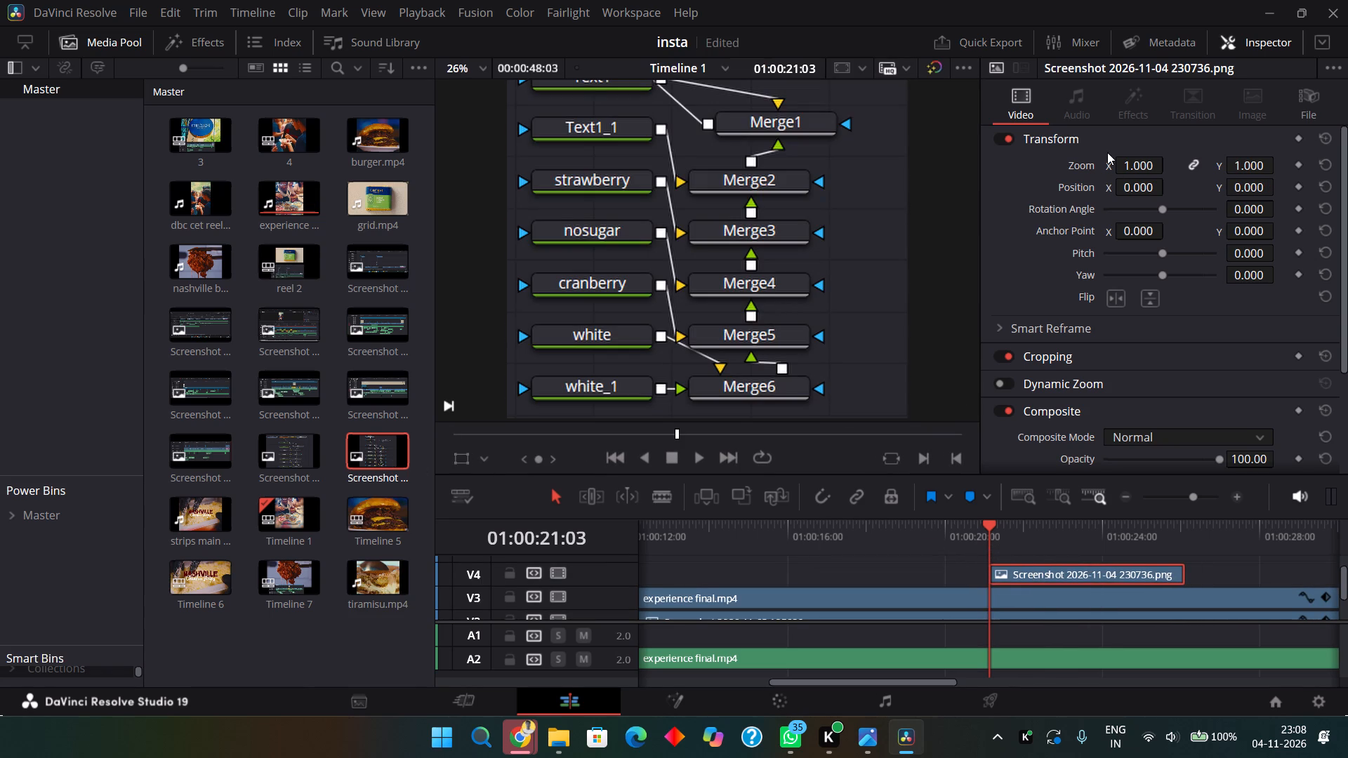
Scale the new screenshot to zoom 0.290 and move it to the frame's lower-left corner, at position X -532, Y -978.
left_click_drag(1128, 166, 1067, 166)
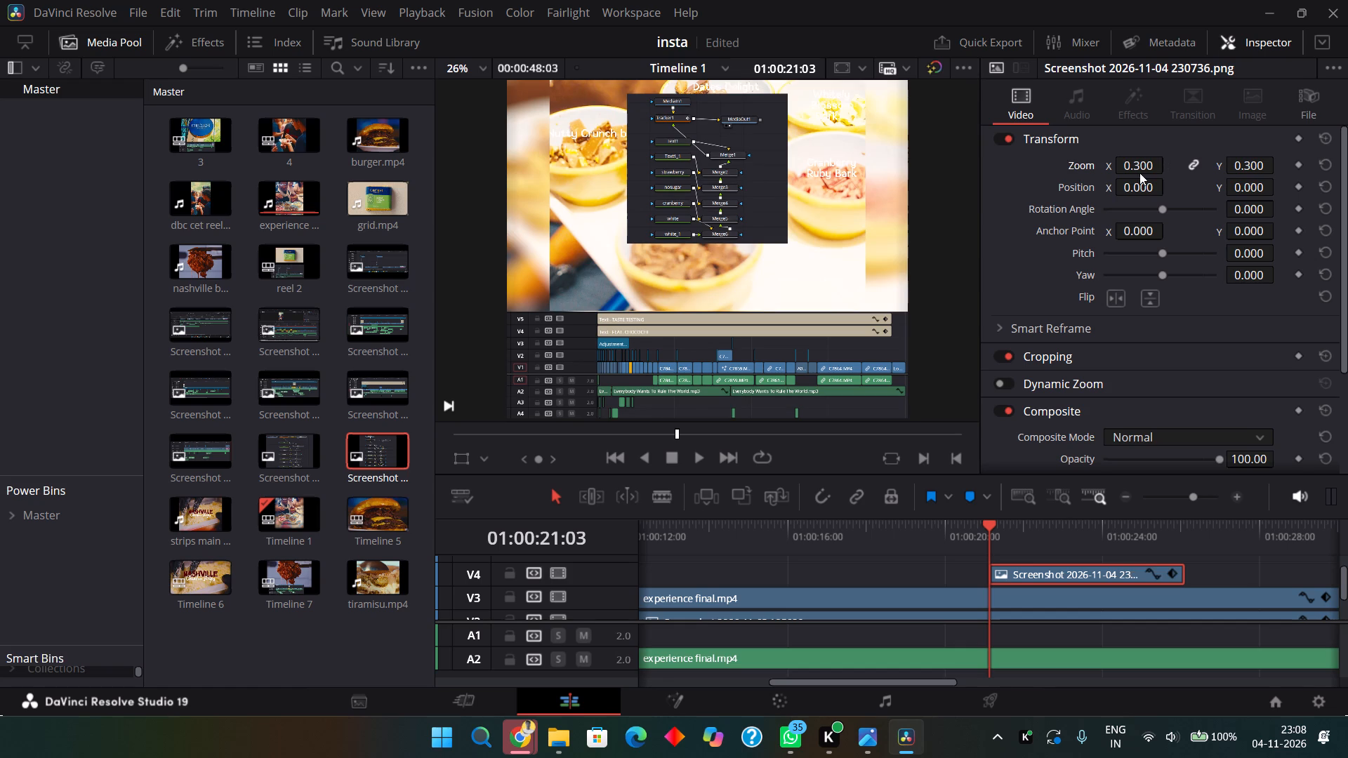
left_click_drag(1152, 193, 929, 226)
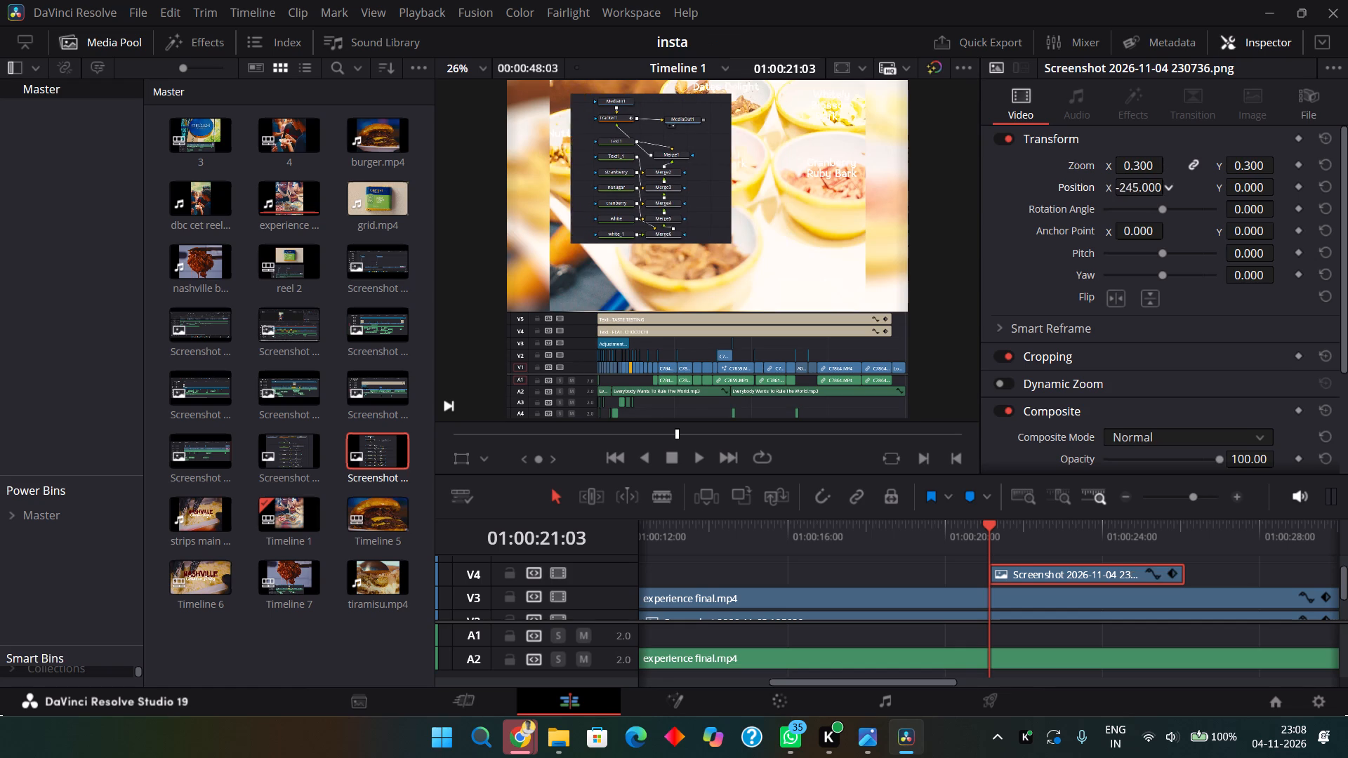
left_click_drag(929, 226, 685, 276)
key("z")
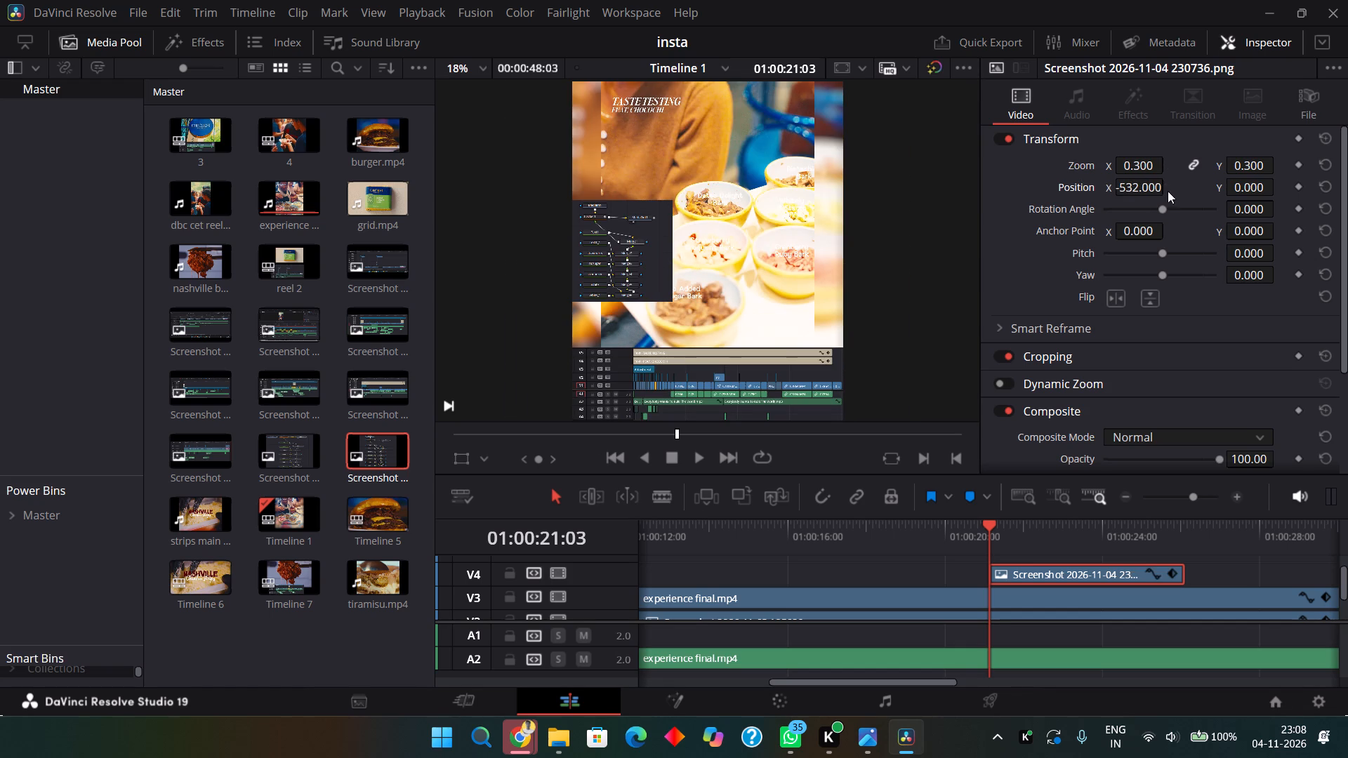
left_click(1244, 173)
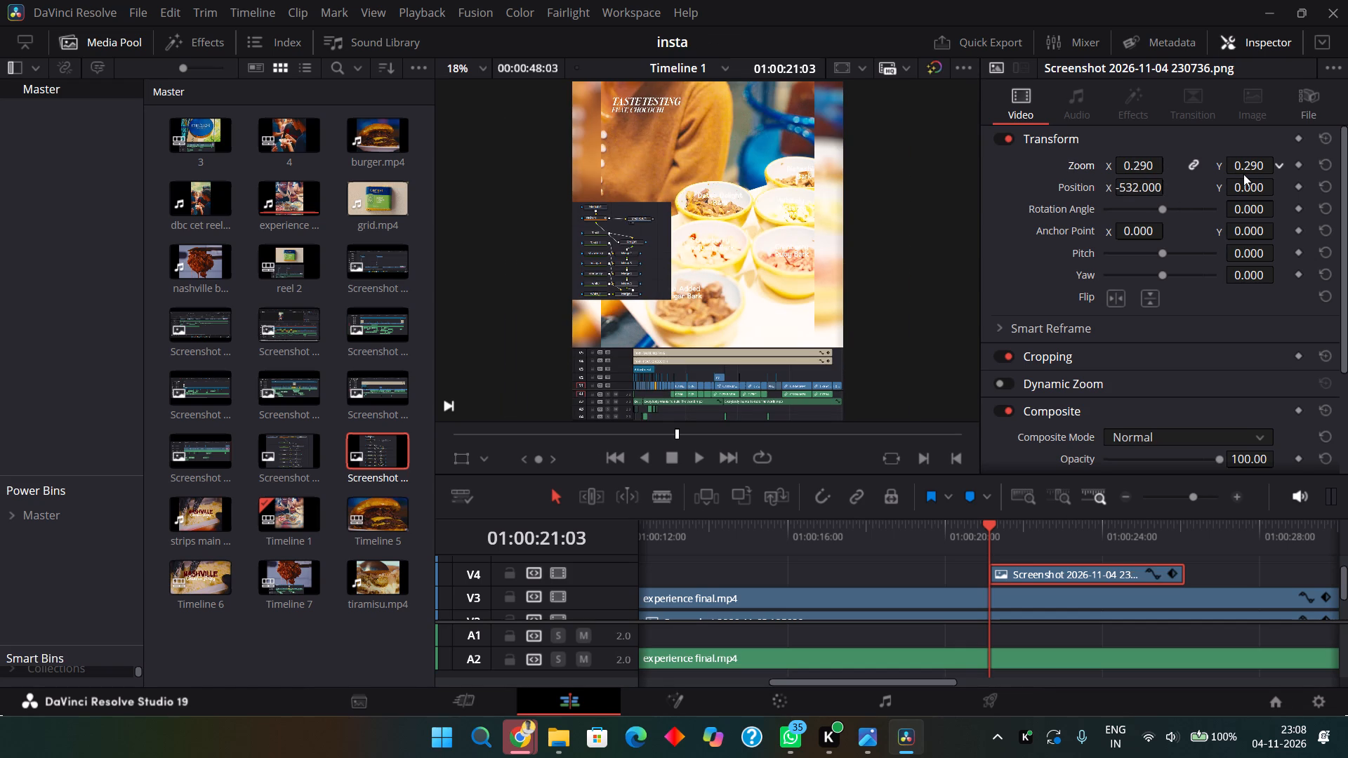
left_click_drag(1249, 194, 786, 439)
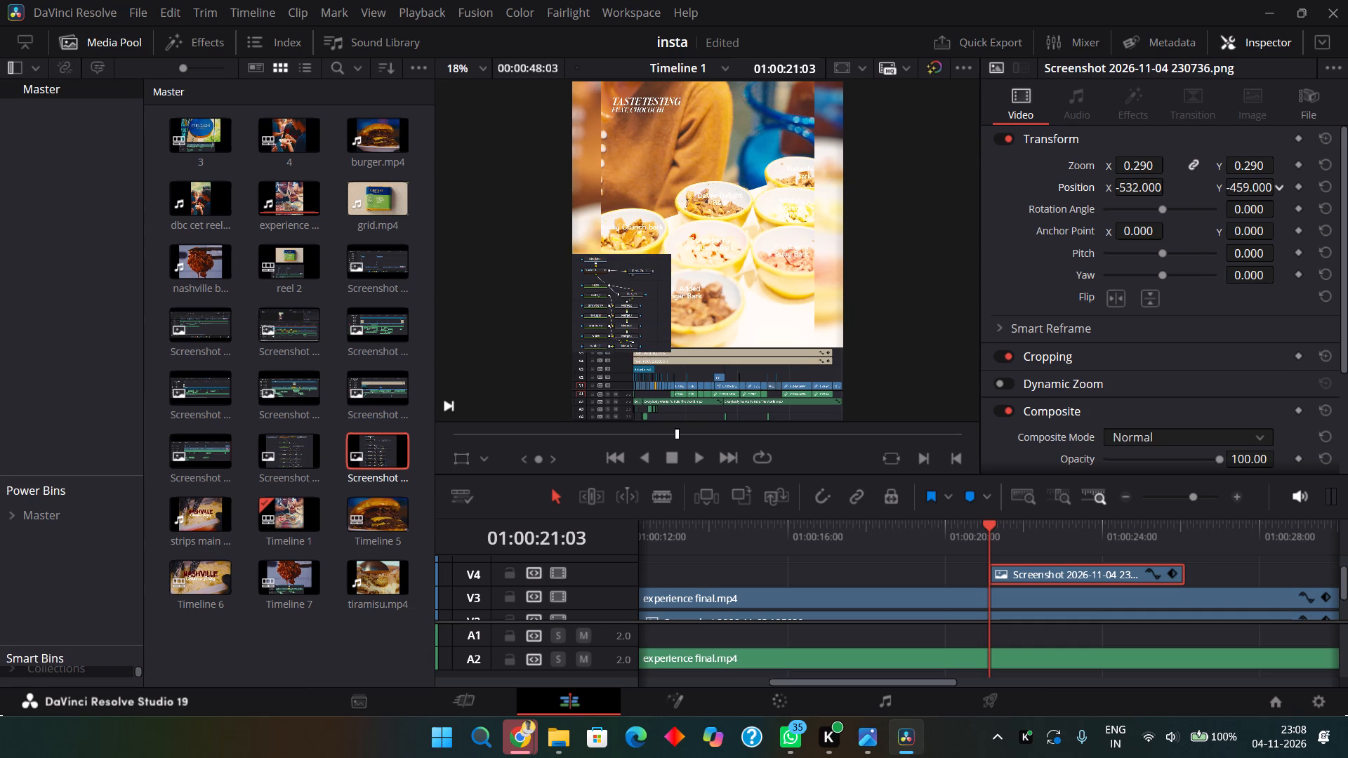
left_click_drag(786, 439, 622, 414)
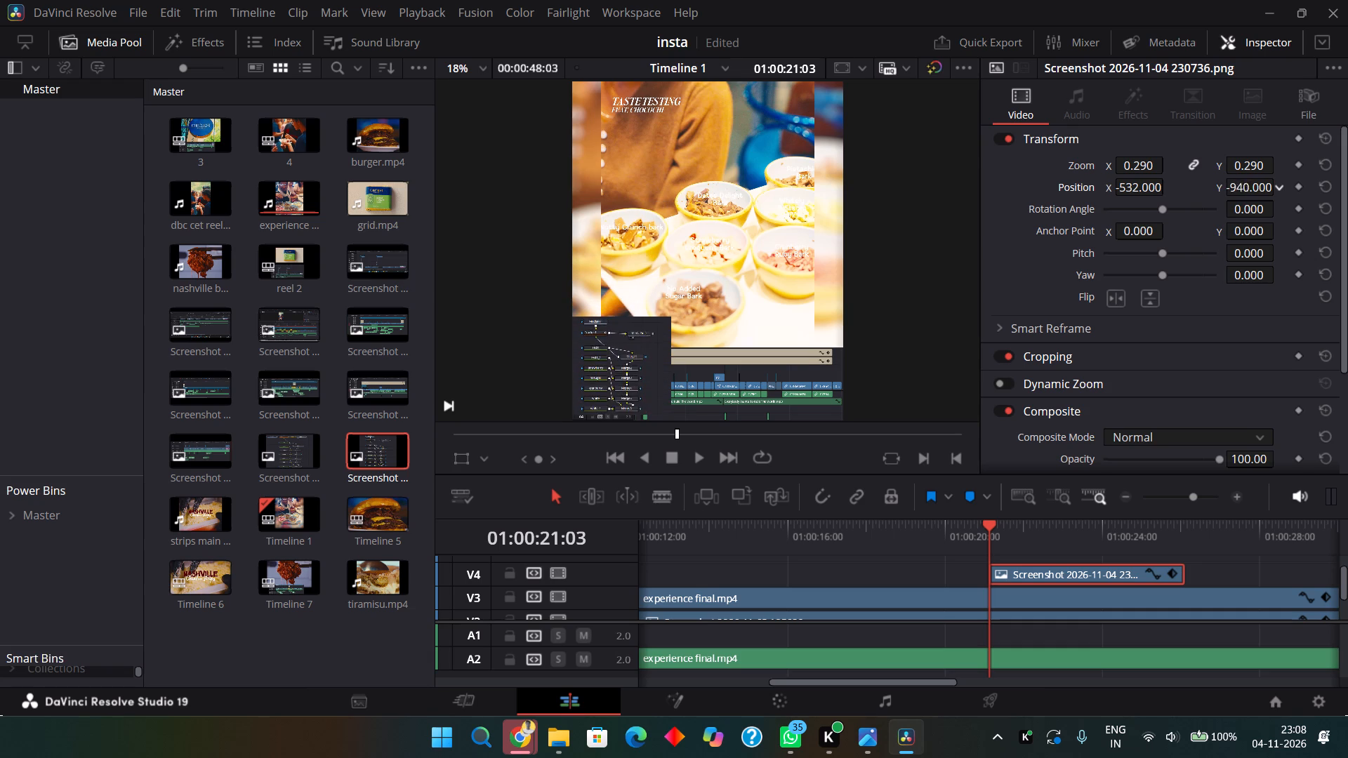
left_click_drag(622, 414, 598, 432)
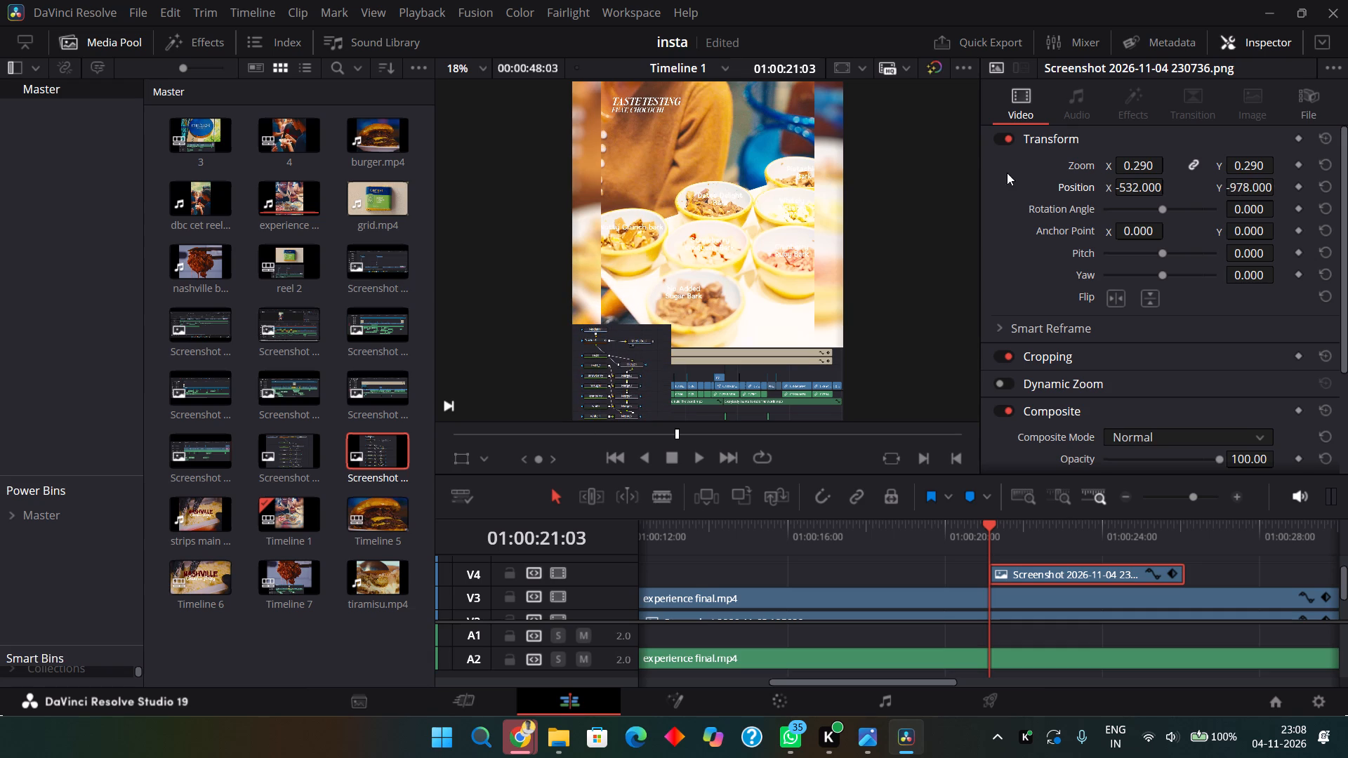
Reduce the screenshot's zoom to 0.200 and shift it to position X -618, flush with the frame's left edge.
left_click_drag(1158, 168, 1150, 168)
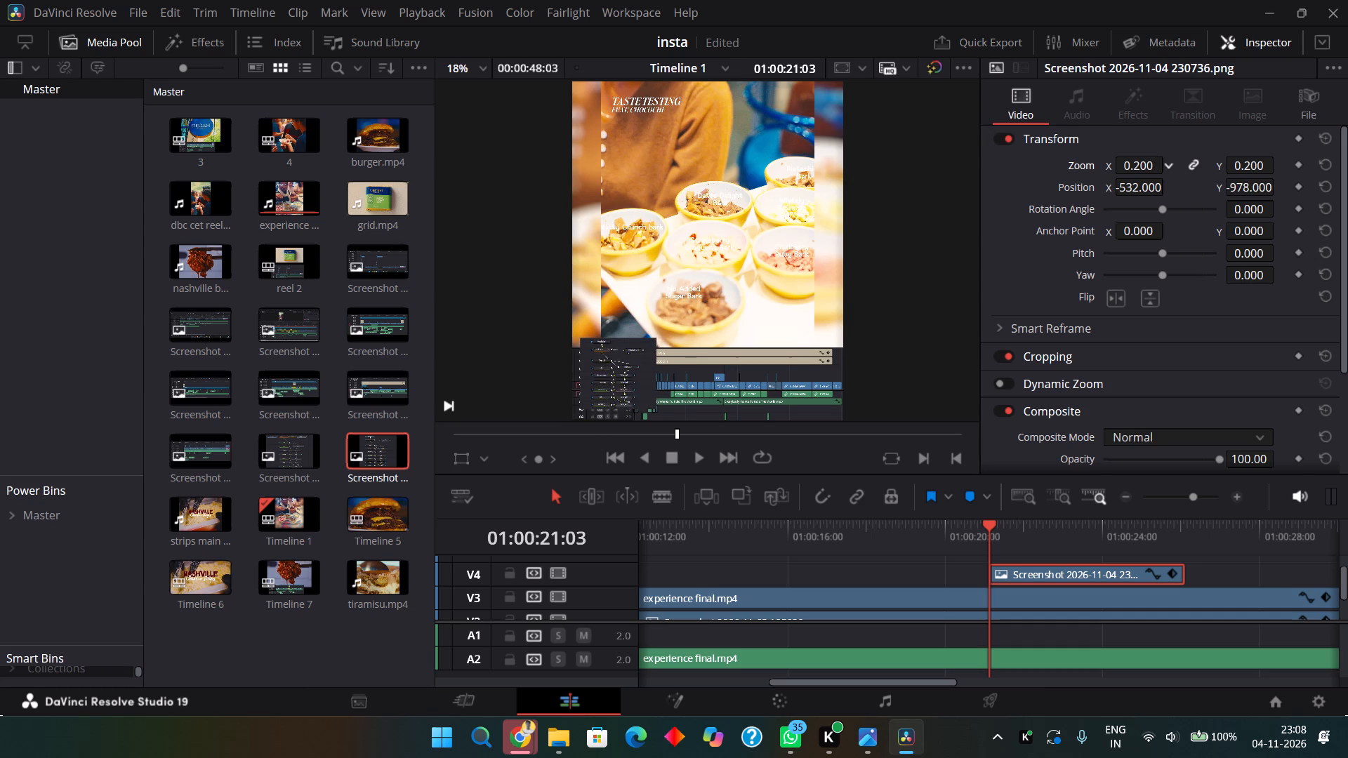
left_click_drag(1150, 168, 1150, 168)
left_click_drag(1163, 192, 1149, 192)
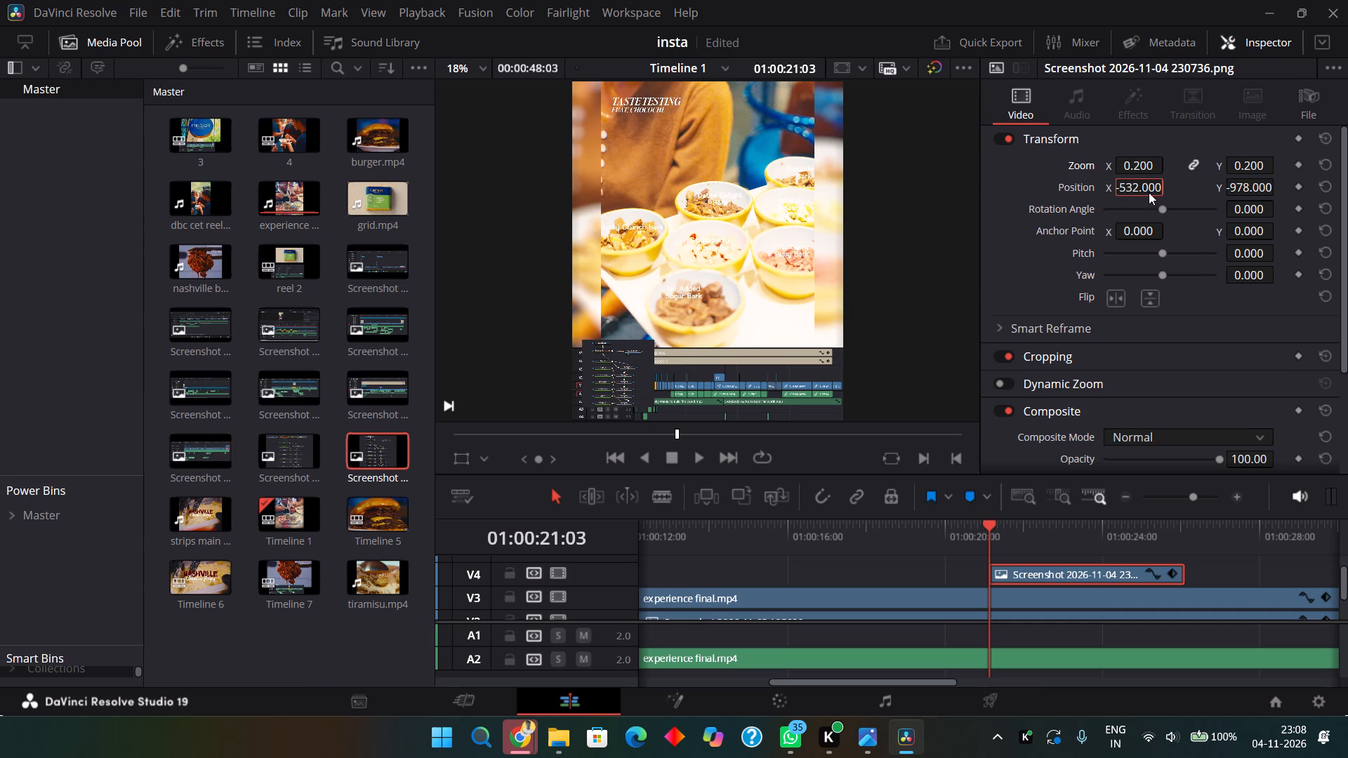
left_click_drag(1149, 192, 1139, 193)
left_click_drag(1139, 193, 1117, 192)
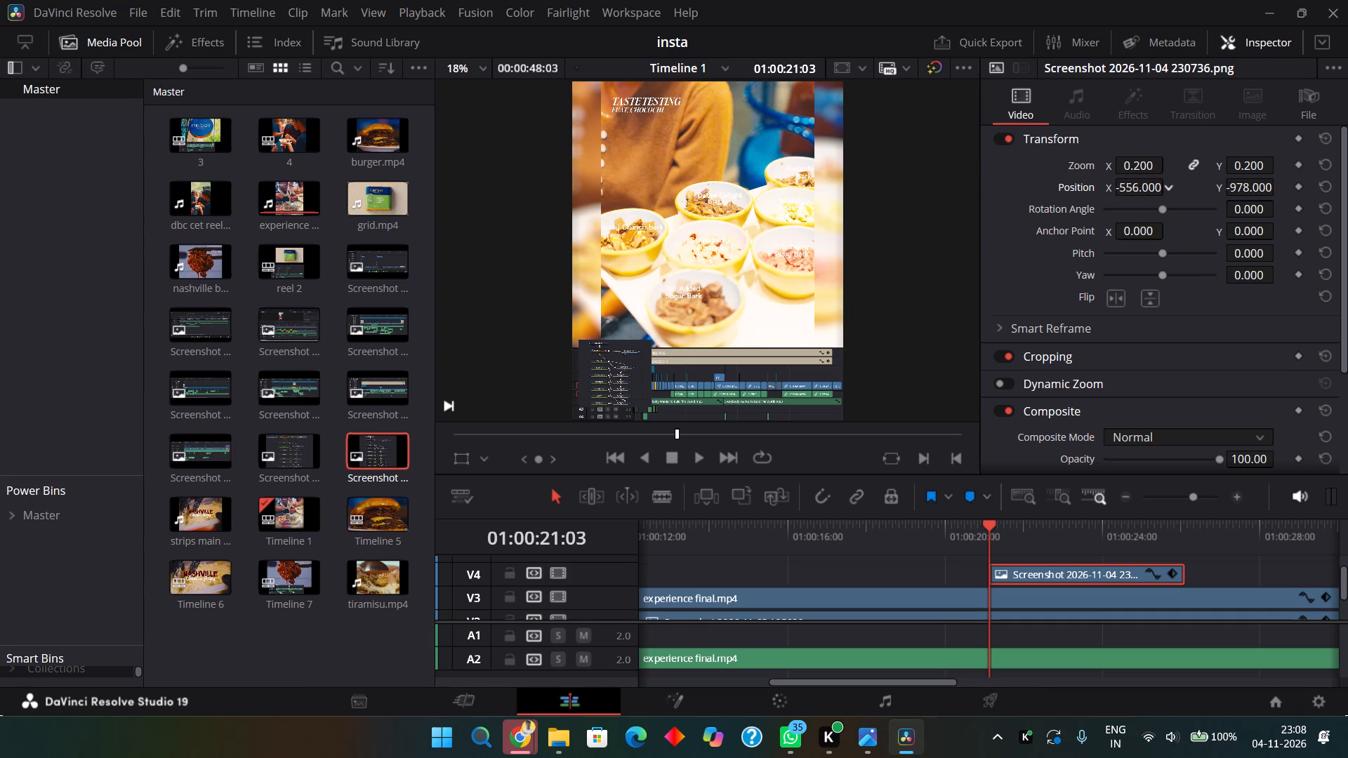
left_click_drag(1117, 192, 1094, 197)
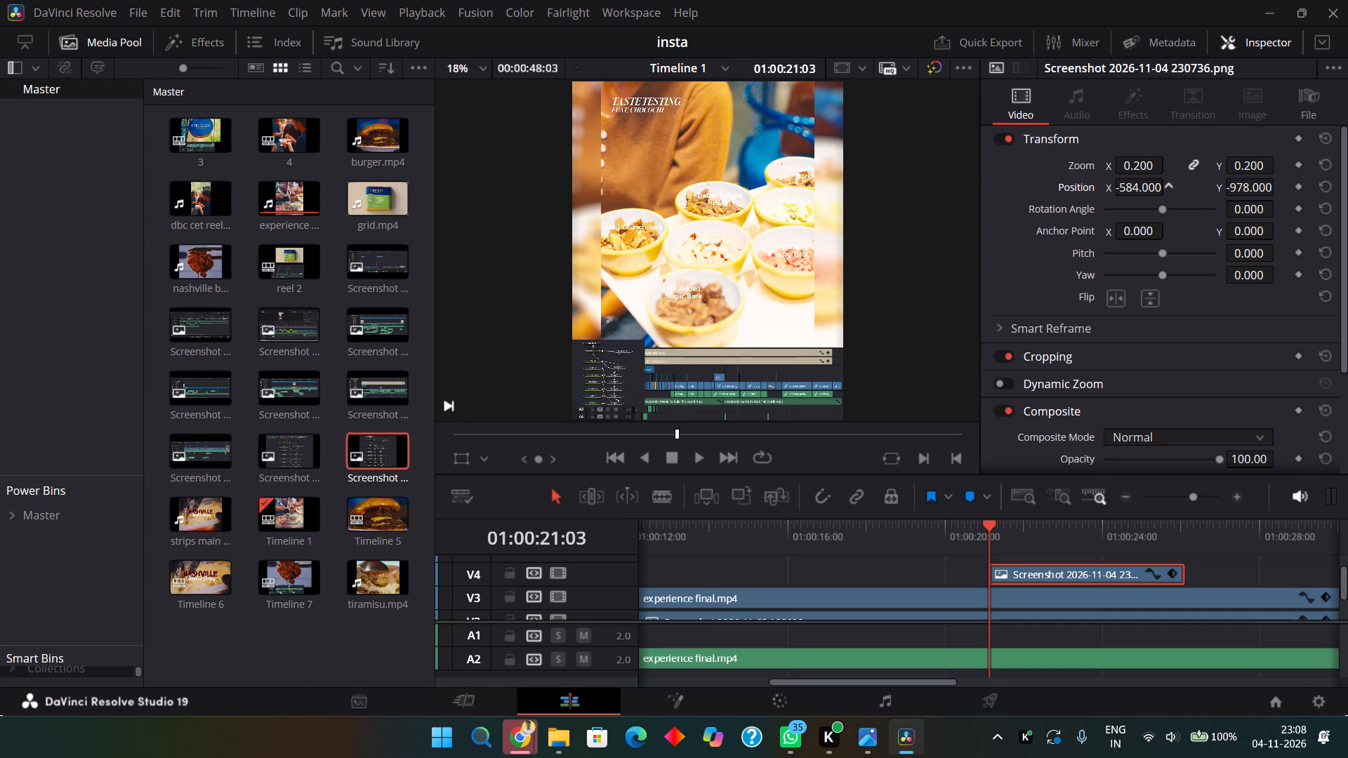
left_click_drag(1094, 197, 1064, 198)
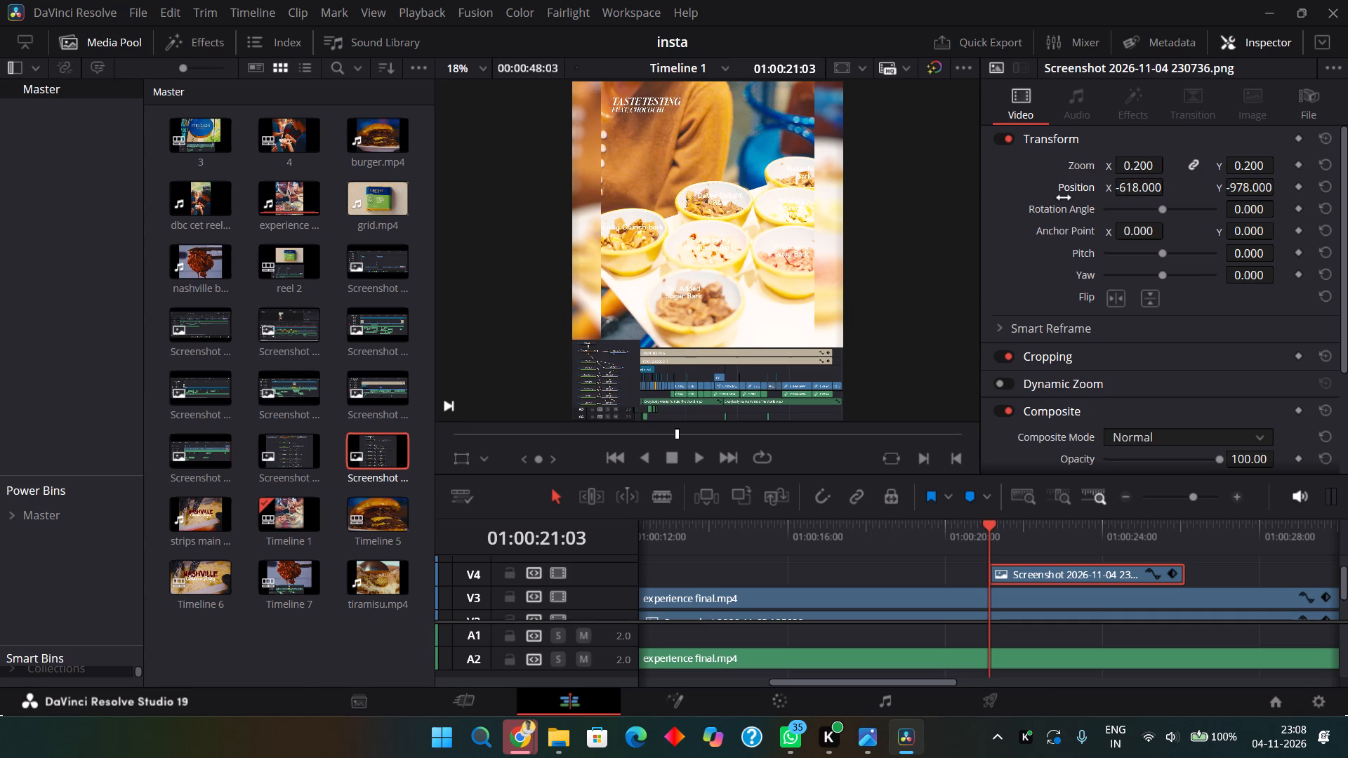
Crop the right side of the node-tree screenshot by about 331 to expose the timeline image beside it.
scroll(629, 369, "up", 3, "ctrl")
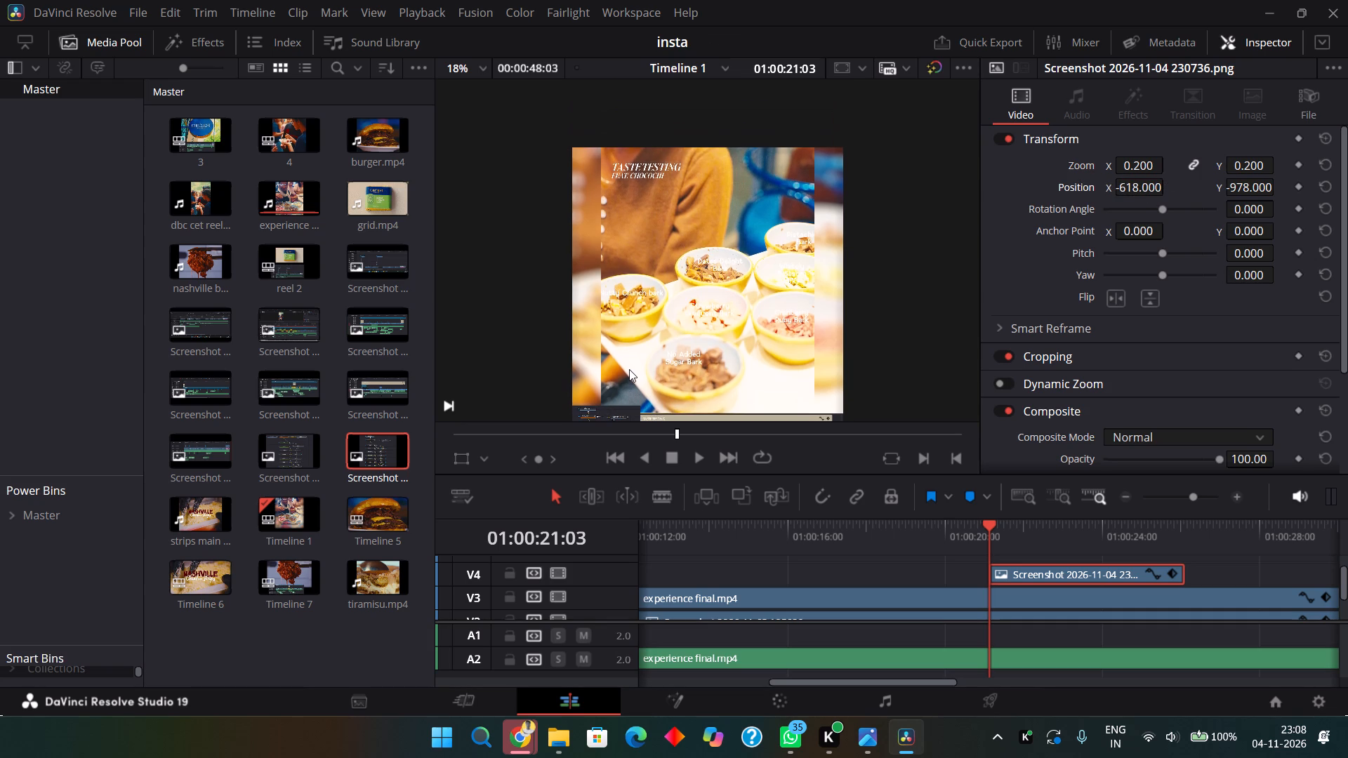
key("z")
scroll(629, 369, "up", 1)
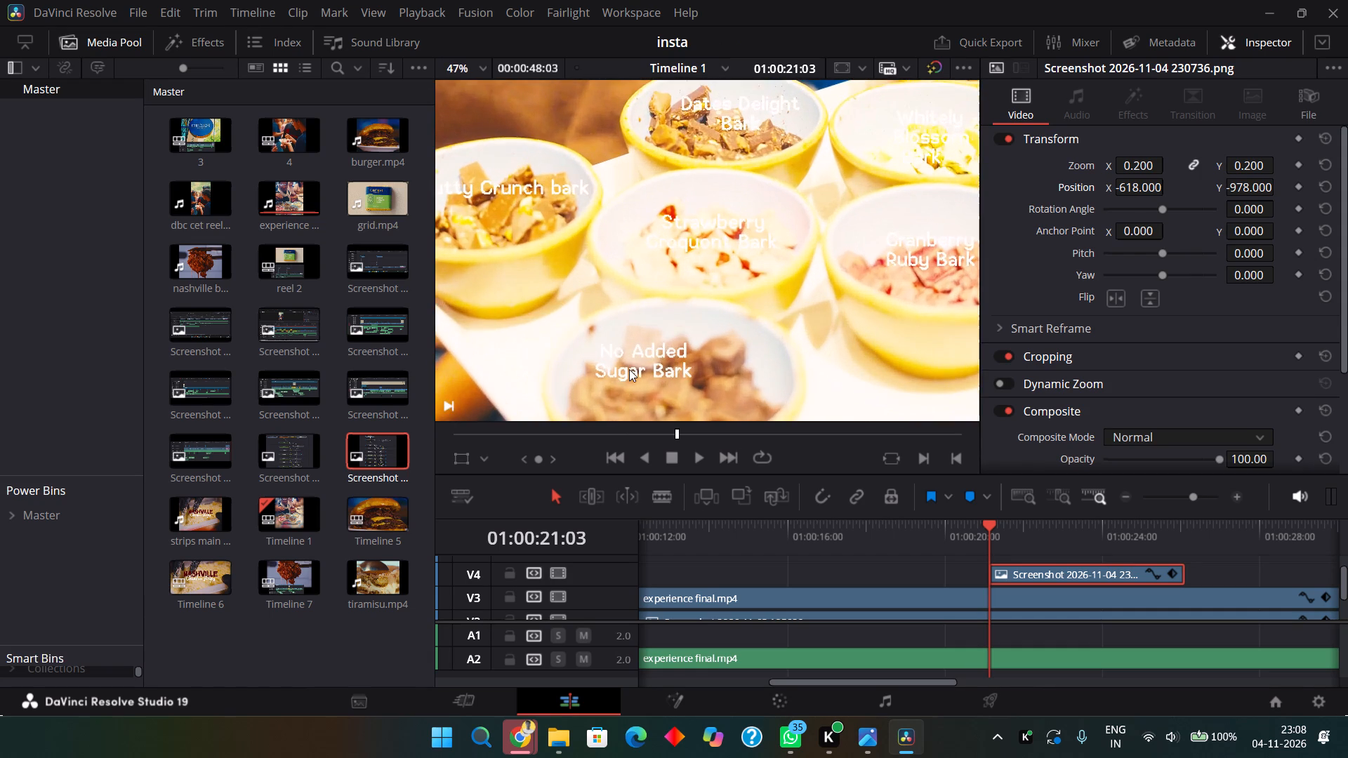
scroll(629, 369, "down", 1)
scroll(629, 369, "down", 5, "ctrl")
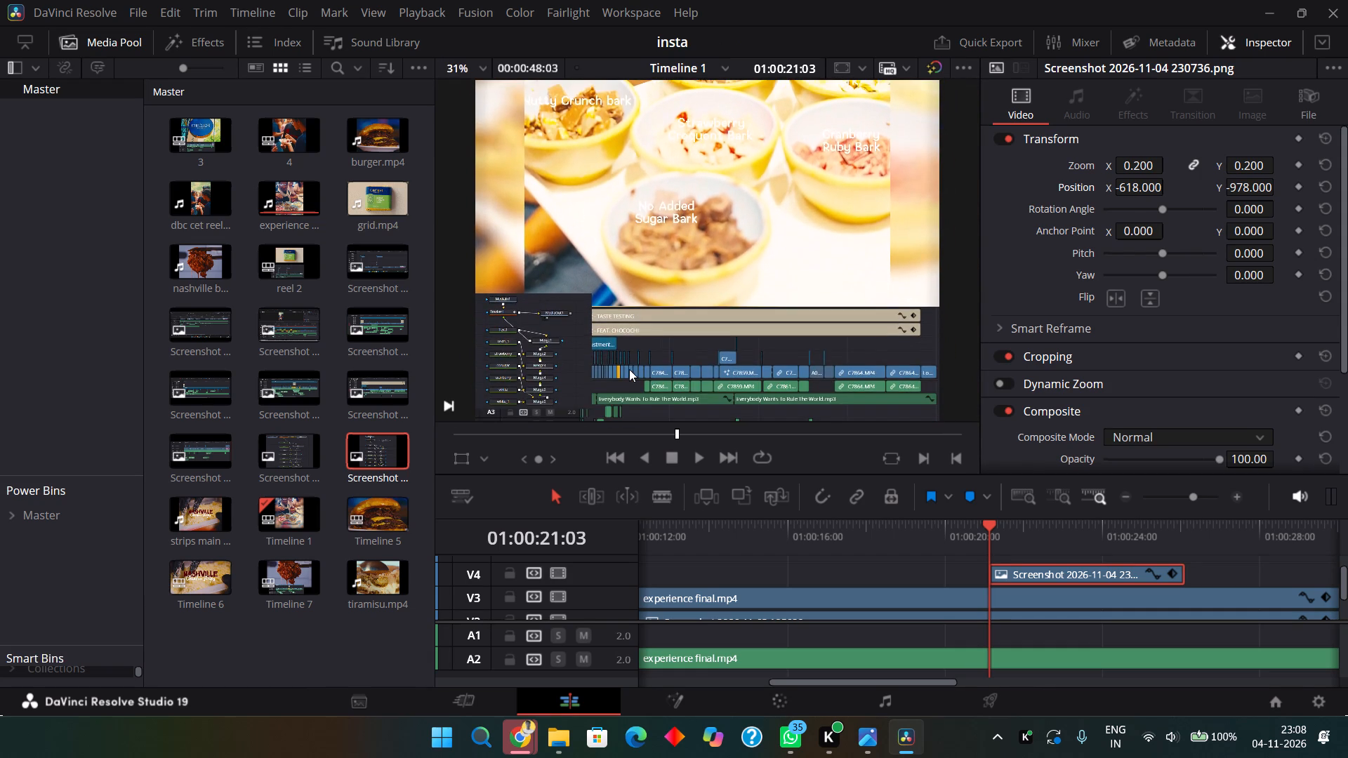
scroll(629, 369, "down", 1, "ctrl")
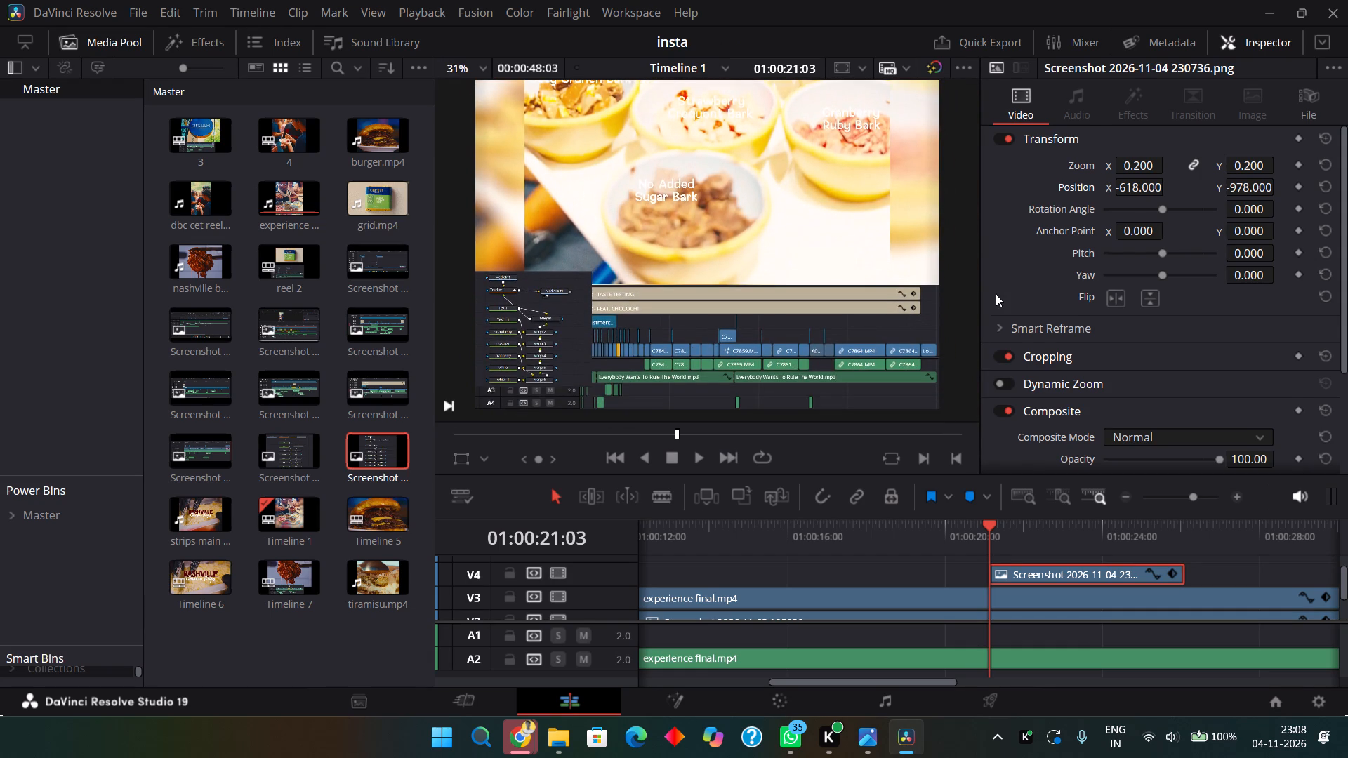
scroll(996, 294, "down", 1)
left_click(1144, 227)
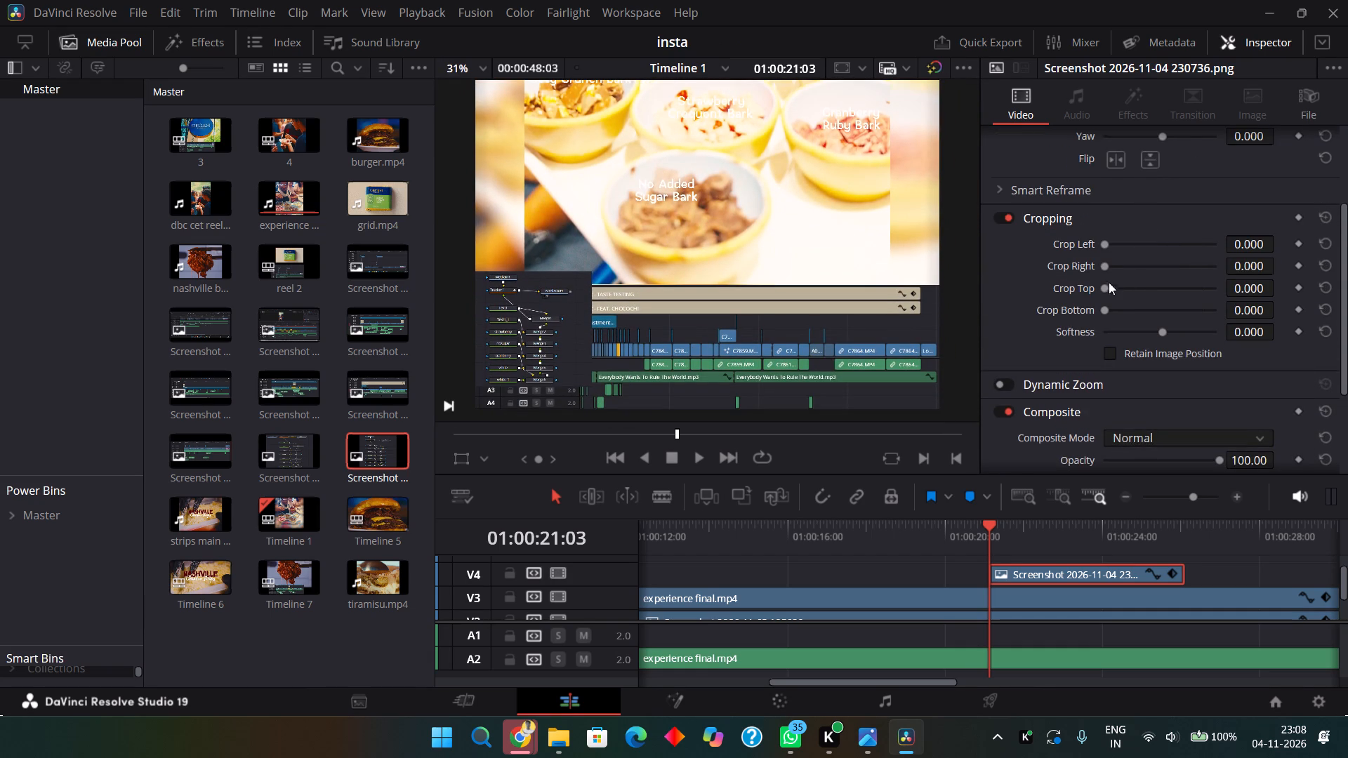
left_click_drag(1105, 266, 1123, 267)
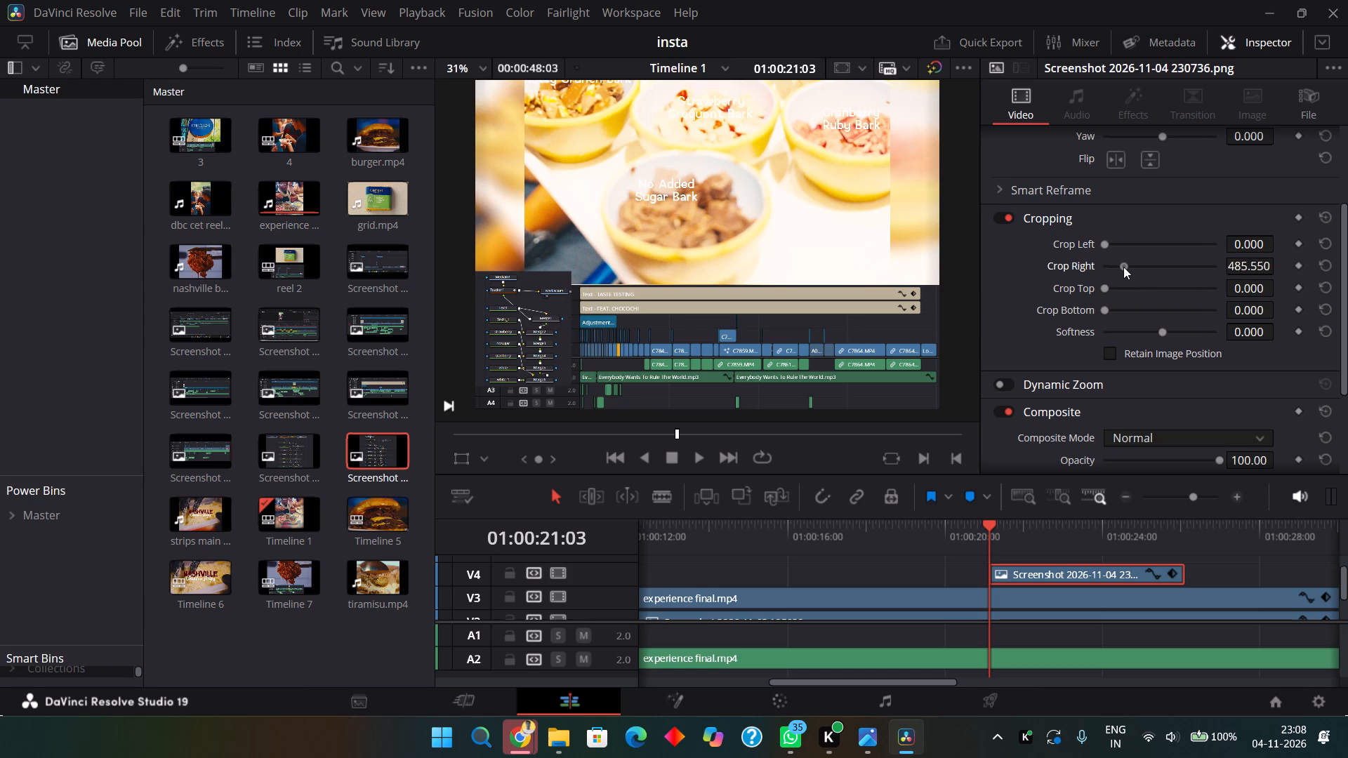
left_click_drag(1123, 267, 1117, 267)
Lower the node-tree screenshot to position Y -1045, below the food footage.
scroll(1242, 256, "up", 3)
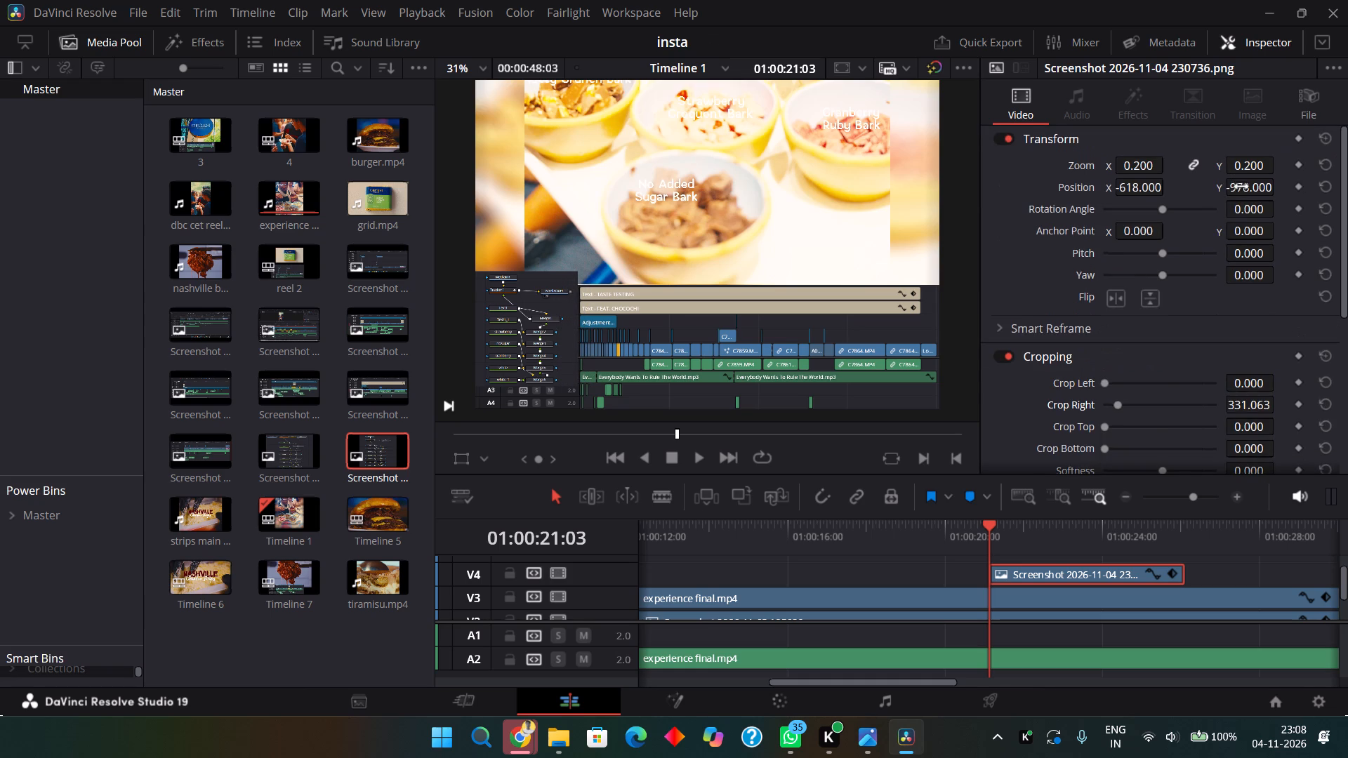
left_click_drag(1241, 194, 1134, 239)
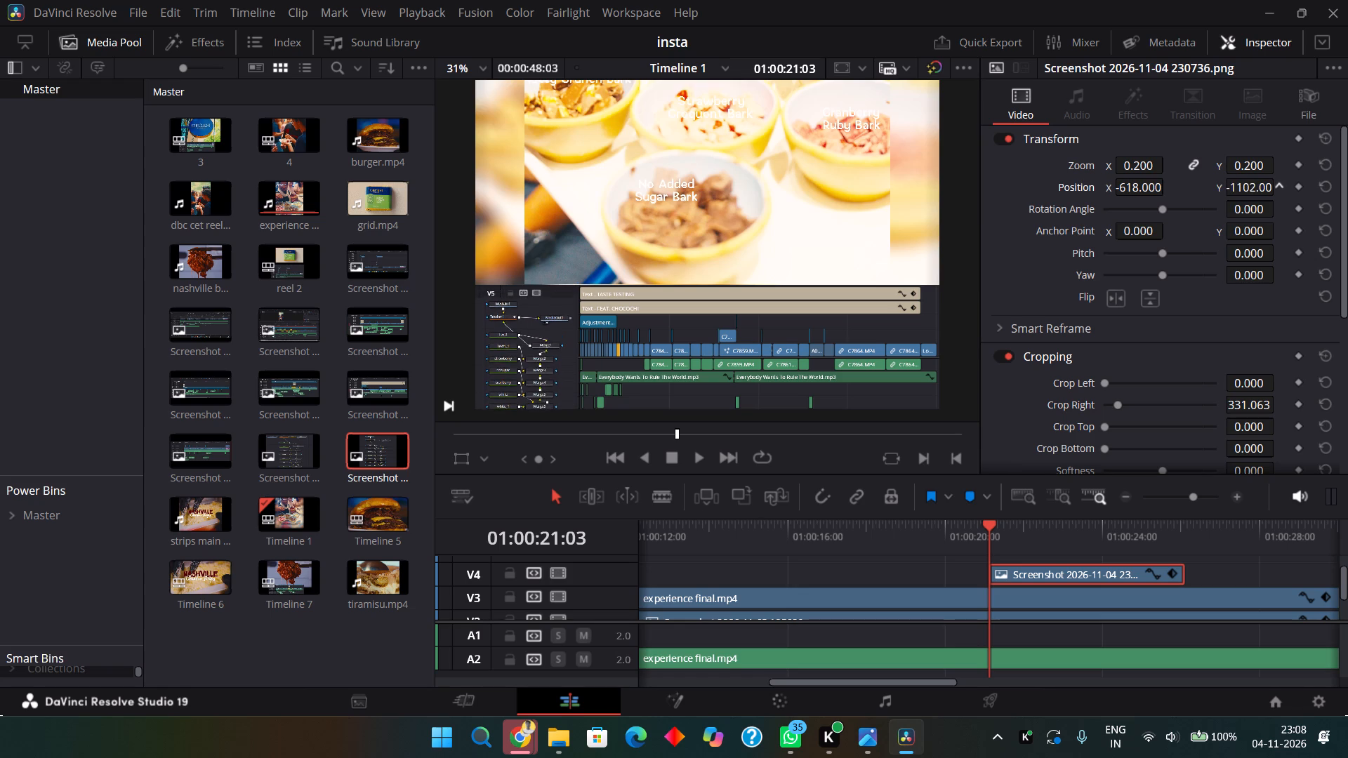
left_click_drag(1134, 239, 1172, 234)
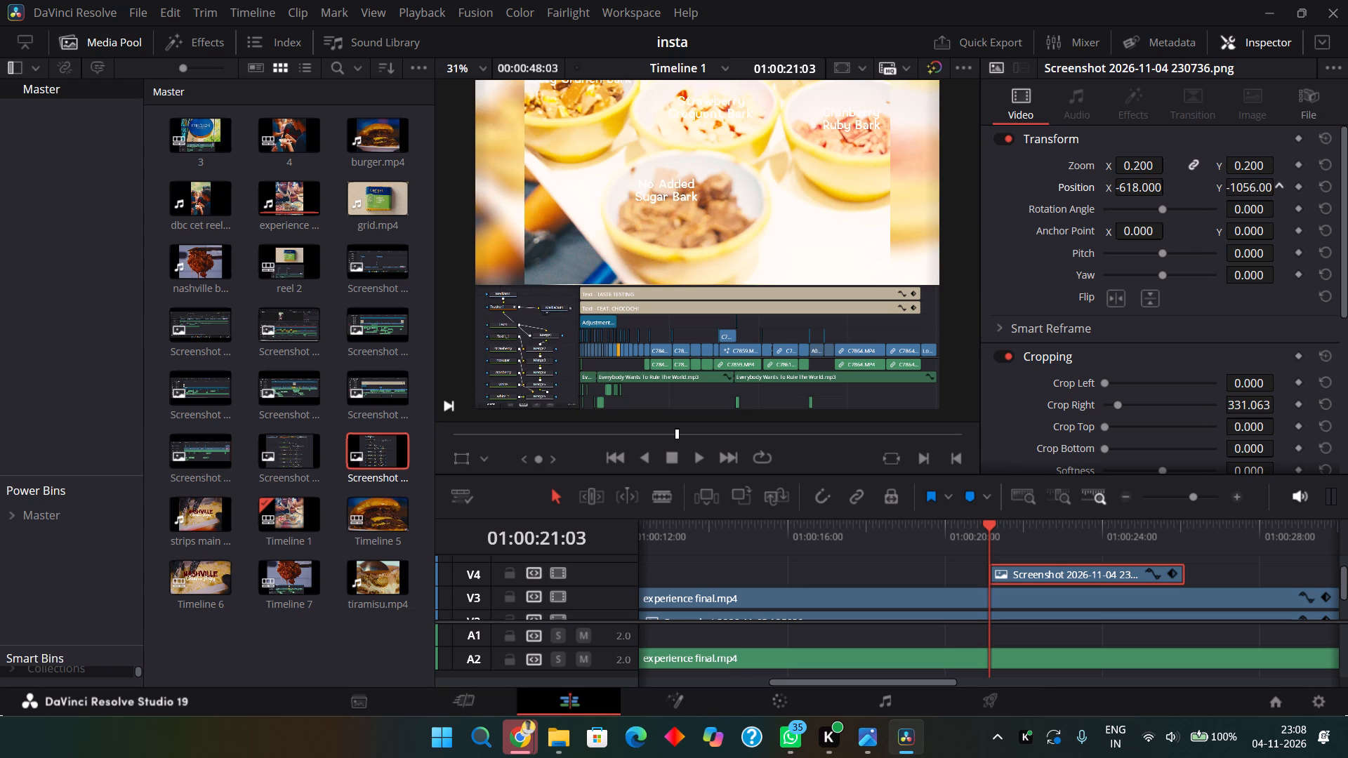
left_click_drag(1172, 234, 1182, 238)
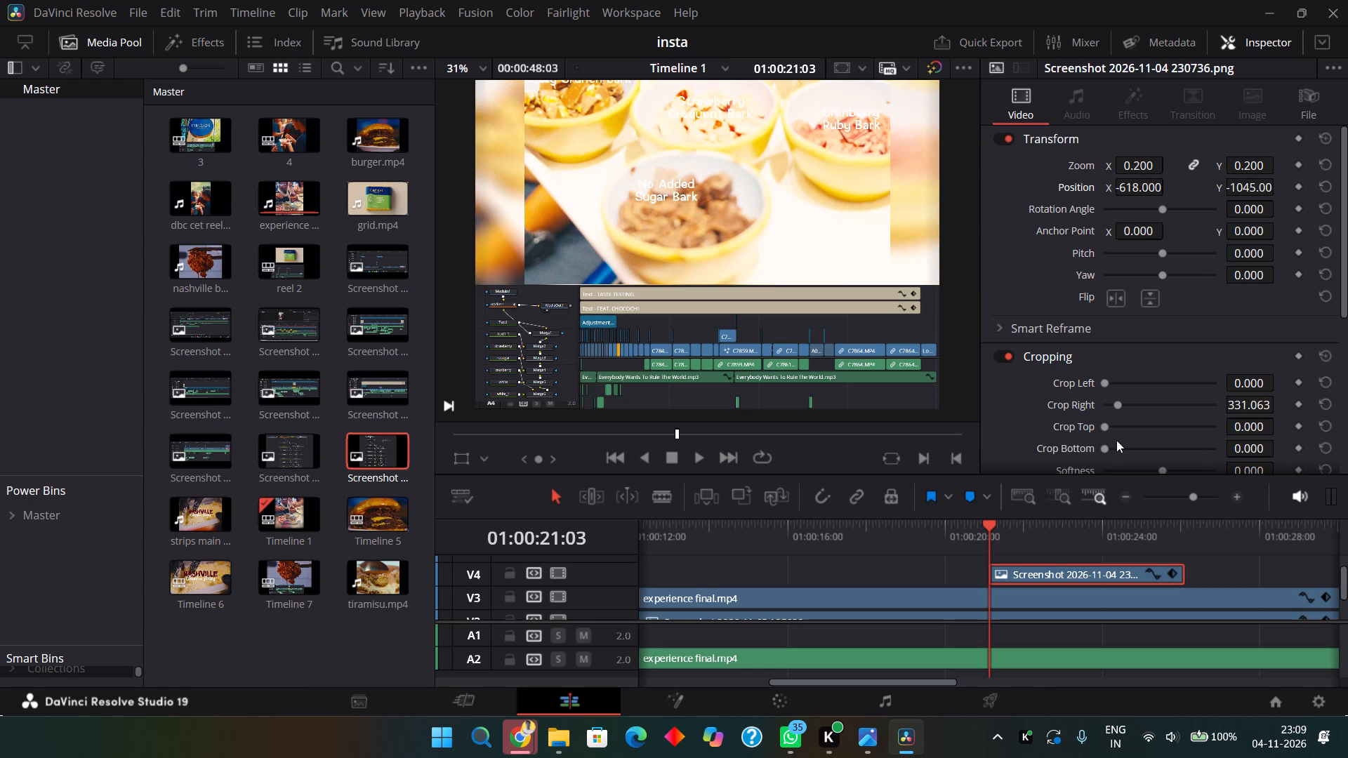
Set the screenshot's left crop to about 88 and its right crop to about 397.
left_click(1120, 408)
left_click(1107, 385)
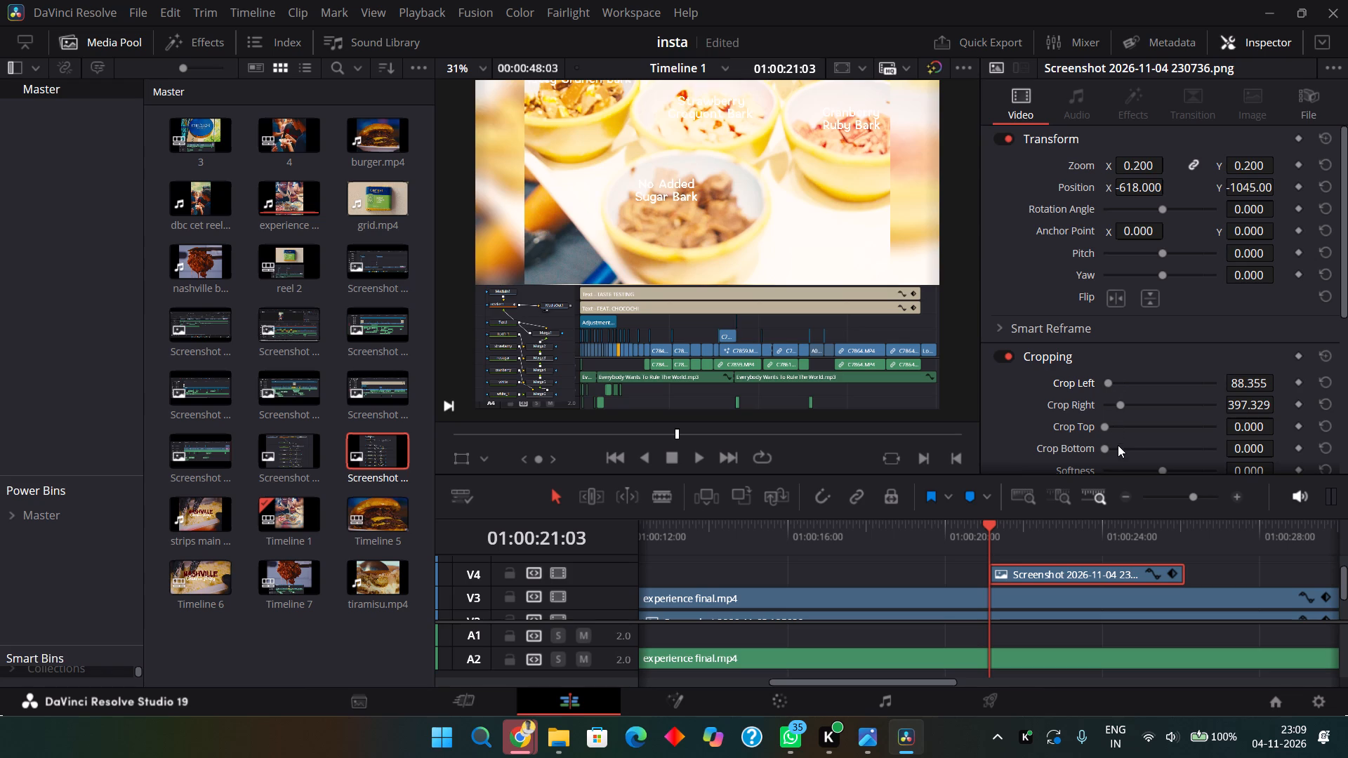
left_click(1123, 401)
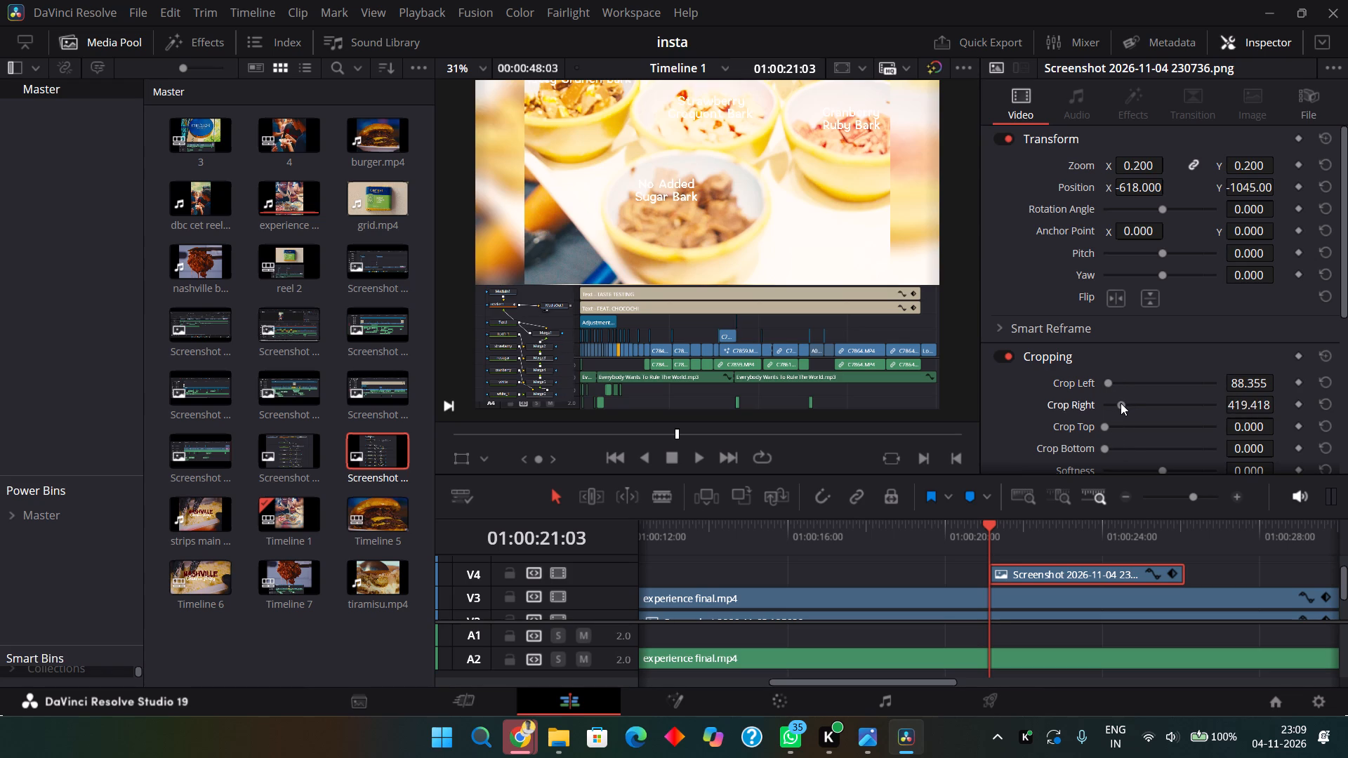
Enlarge the node-tree screenshot to zoom 0.220, reposition it to X -619, Y -1069, and check the fit in full-screen preview.
left_click(1151, 166)
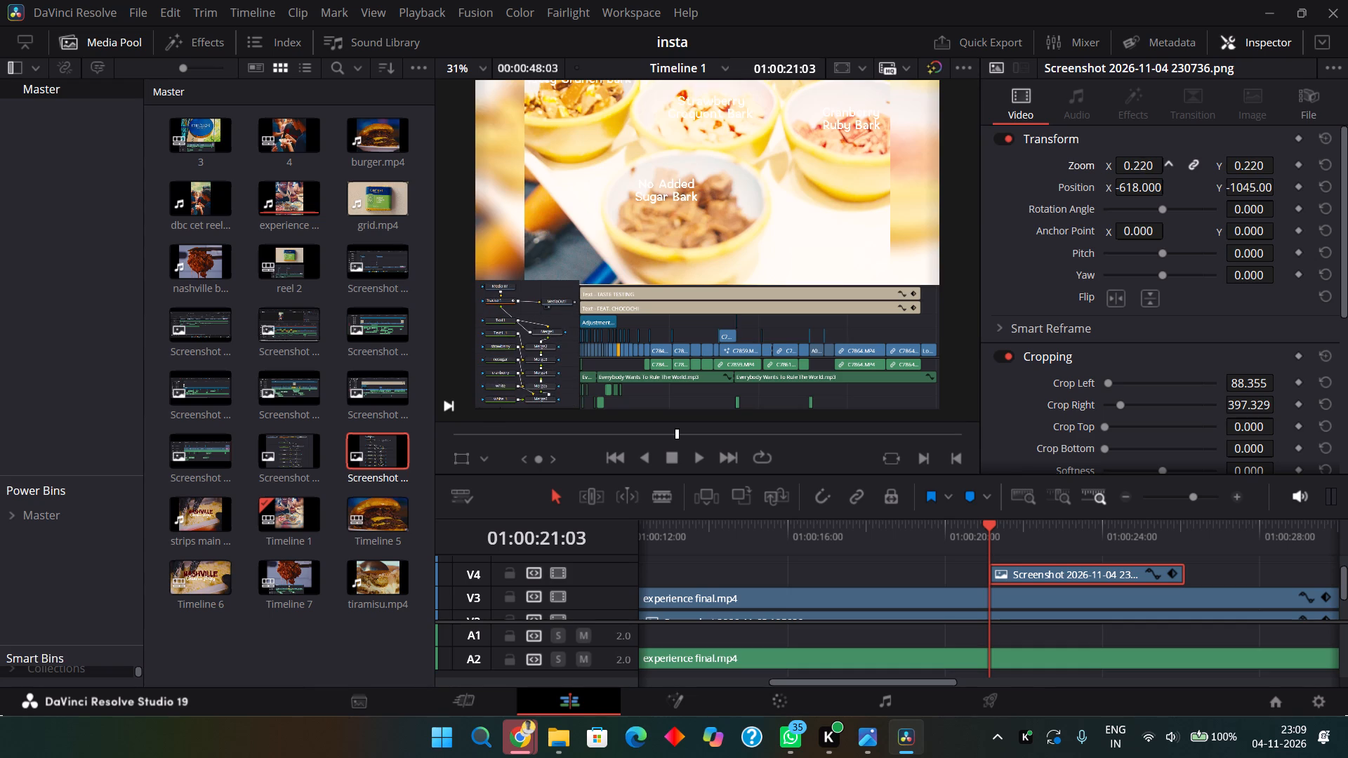
left_click(1153, 180)
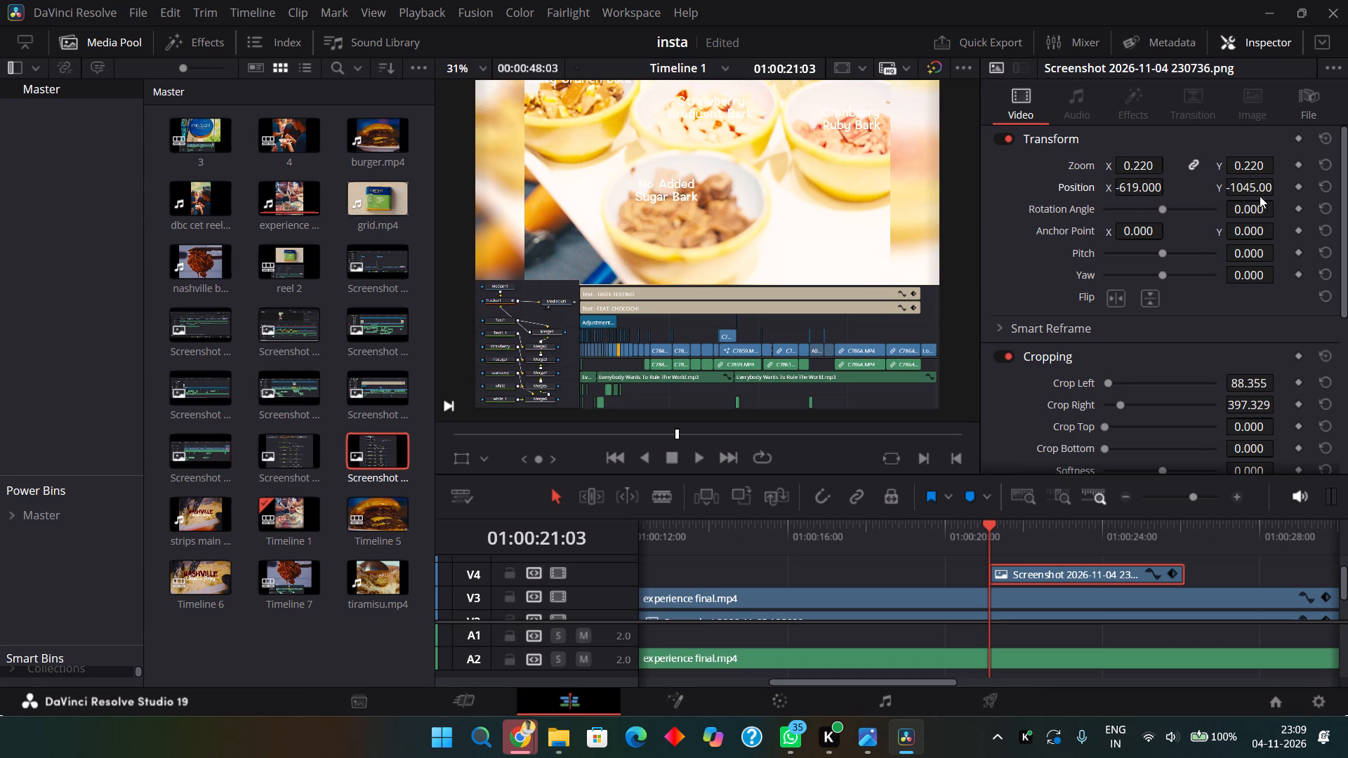
left_click_drag(1258, 190, 1236, 190)
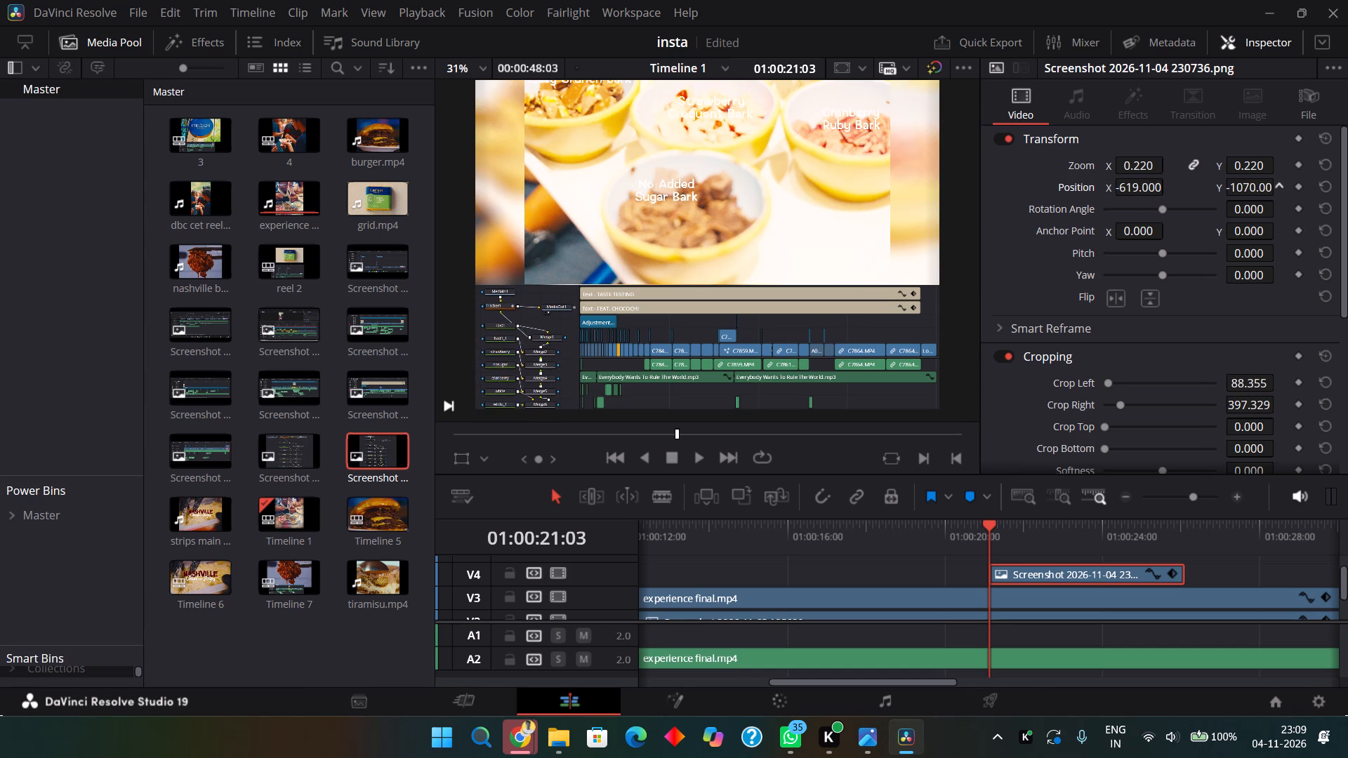
left_click_drag(1236, 190, 1237, 190)
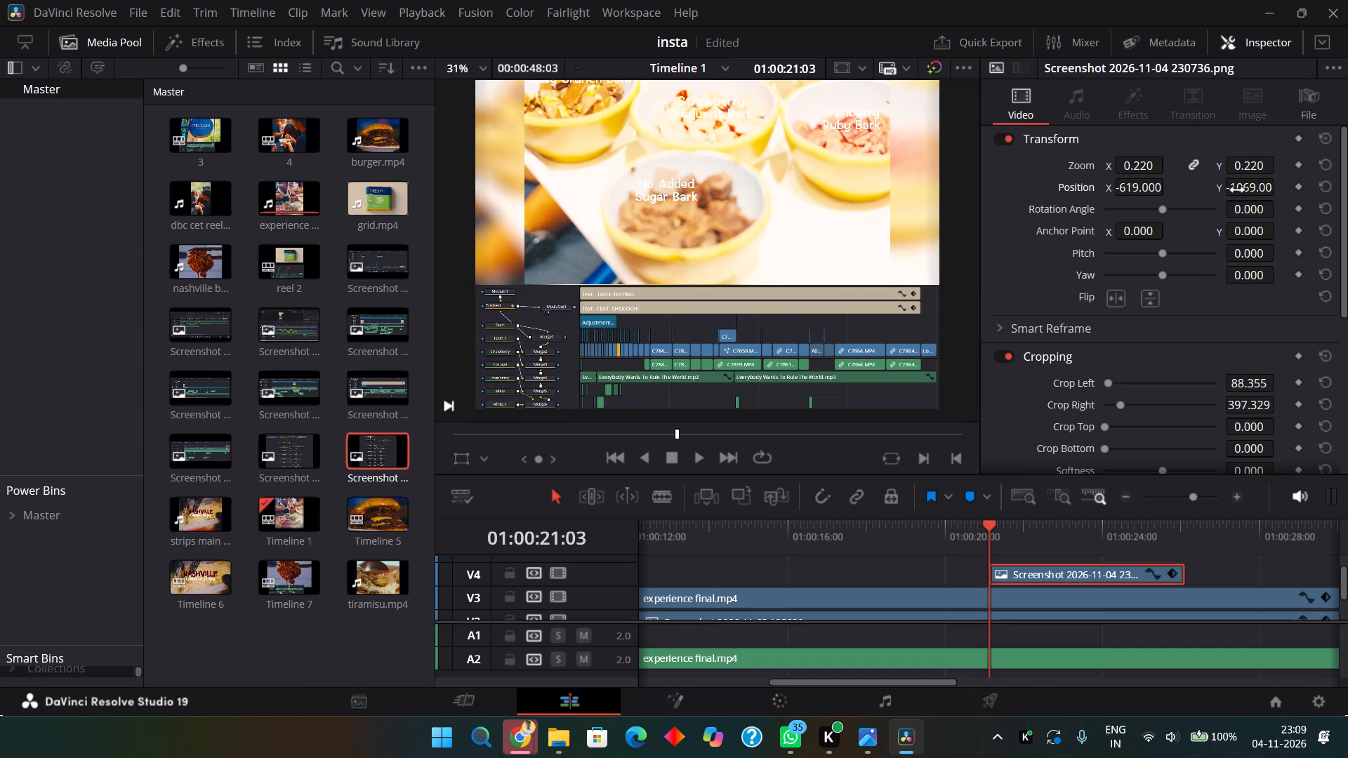
key("ctrl+f")
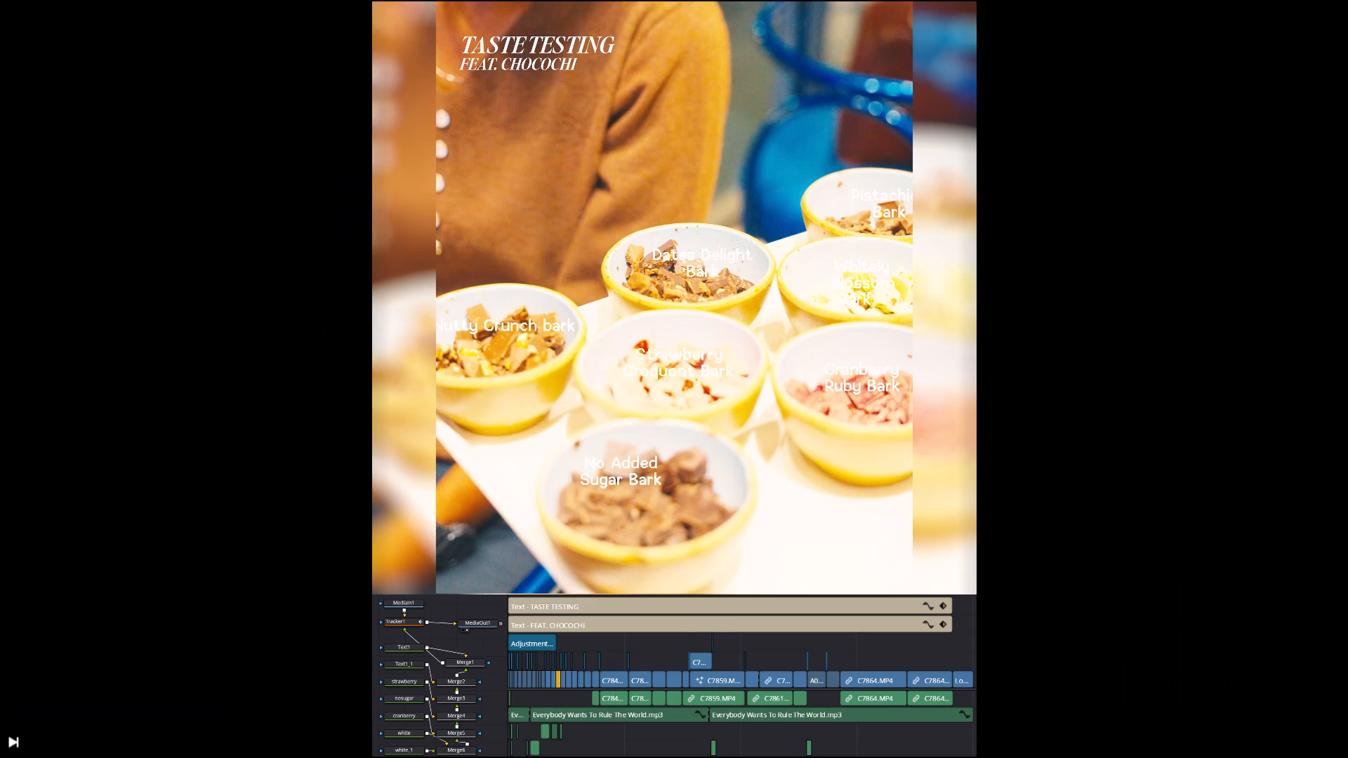
key("Escape")
Find the shot change at 01:00:24:12 and trim the end of the node-tree screenshot clip on V4 back to just before it.
key("space")
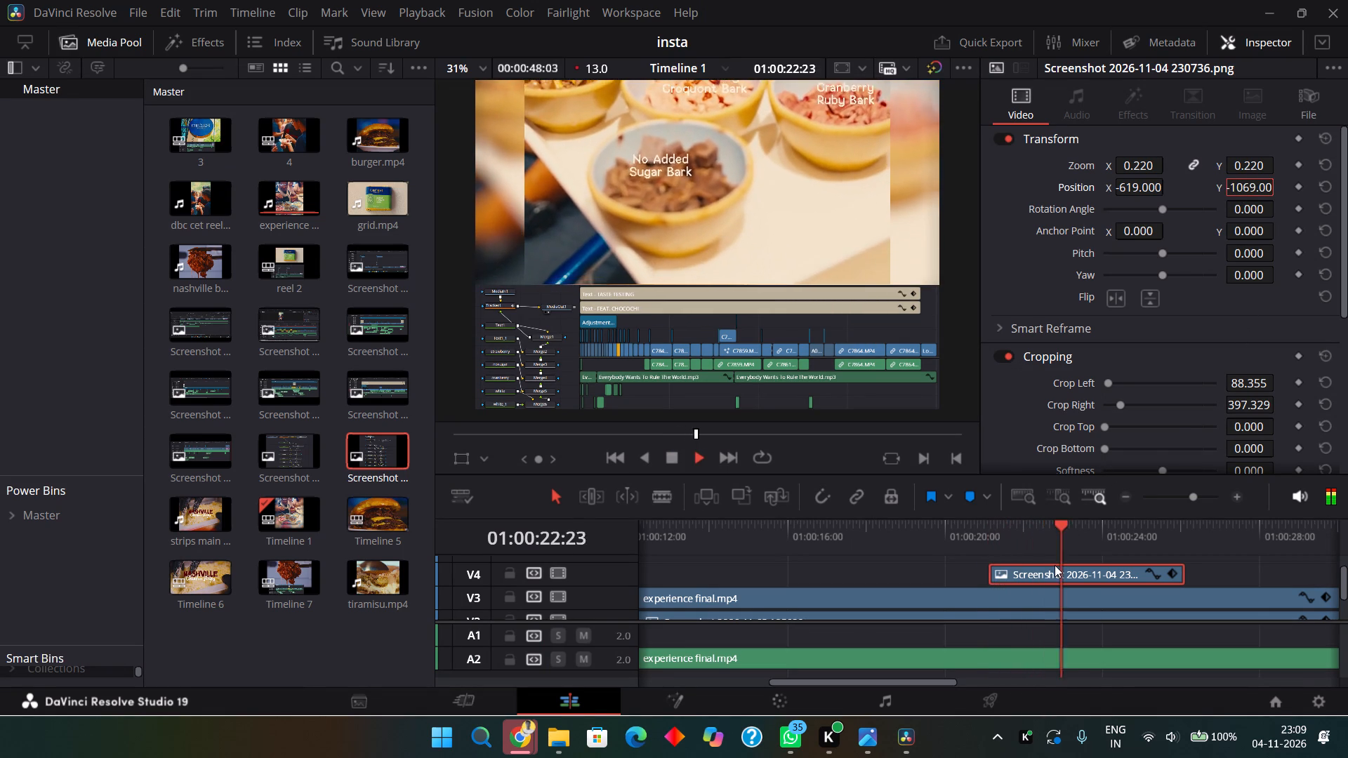
key("space")
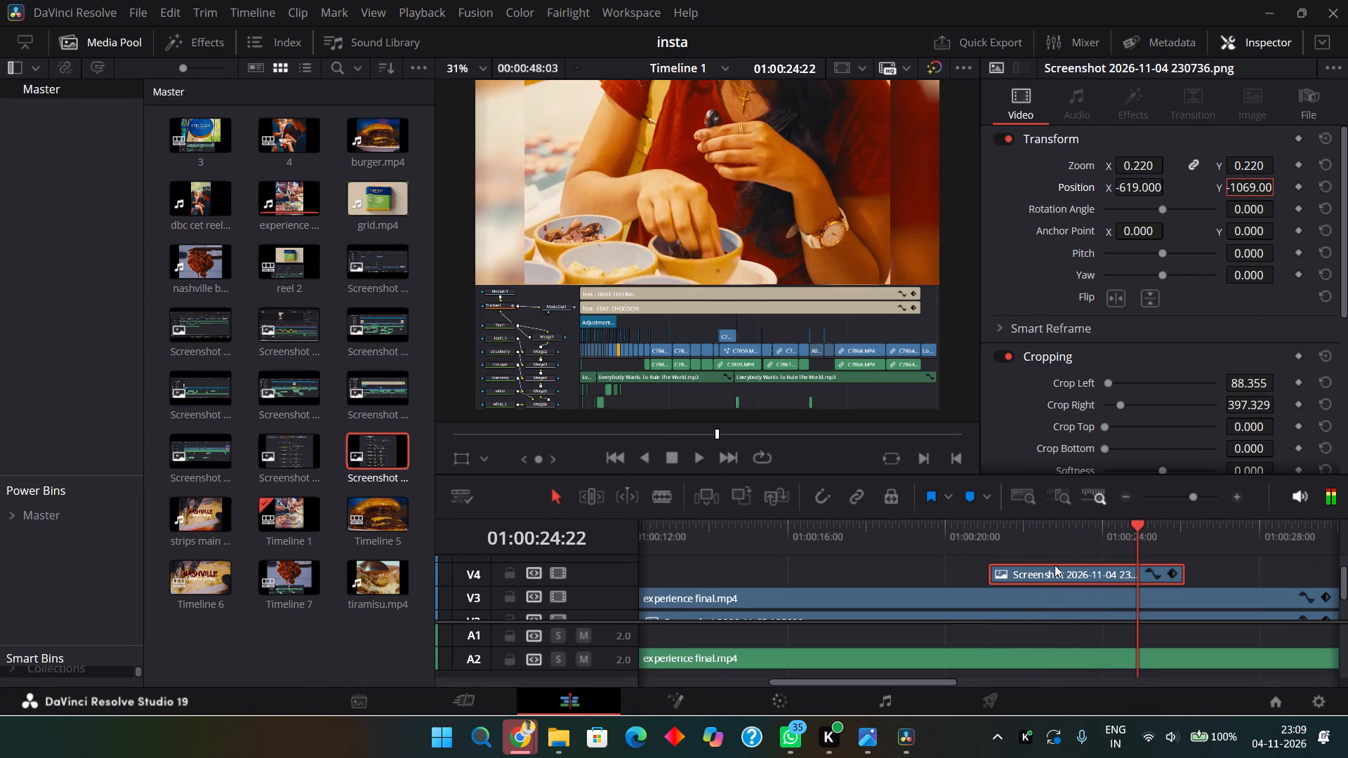
key("Left")
key("Left")
key("Left")
key("Left")
key("Left")
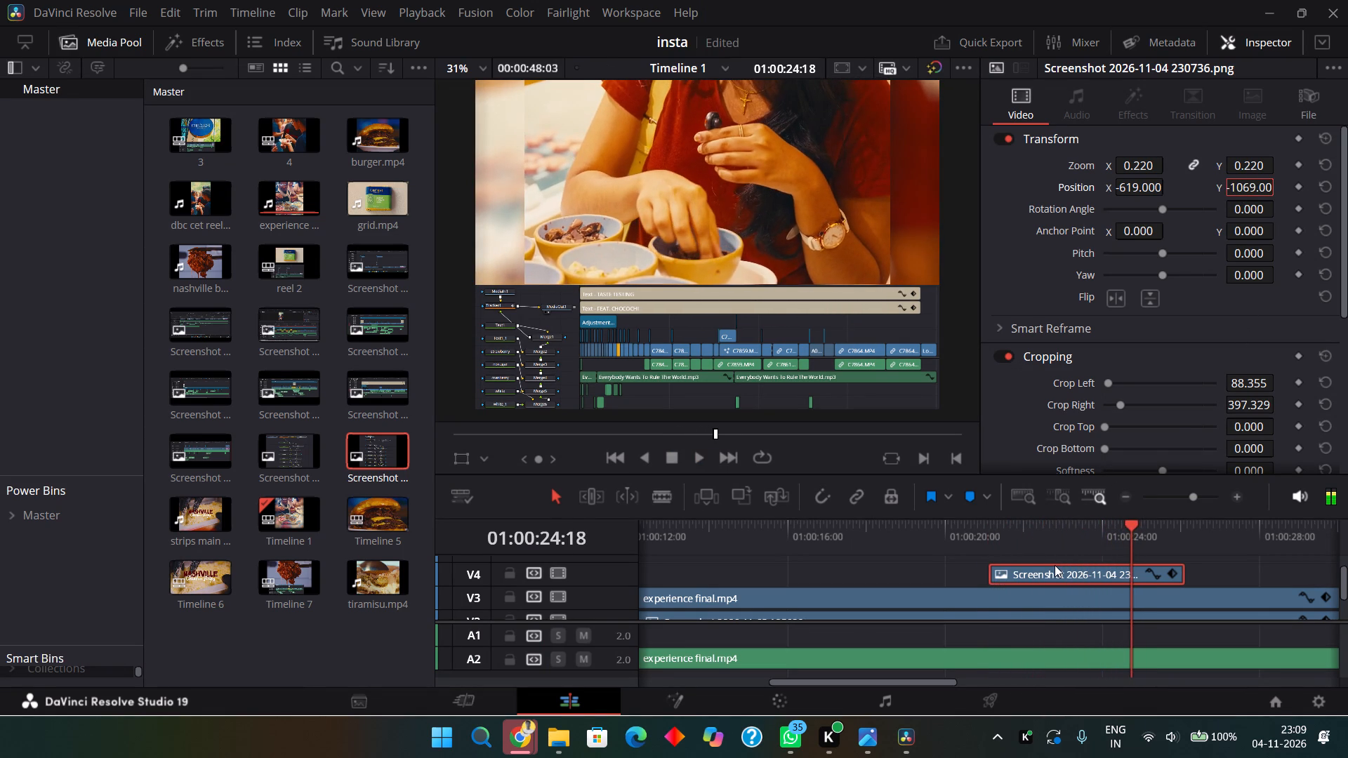
key("Left")
key("Left")
key("Left")
key("Left")
key("Left")
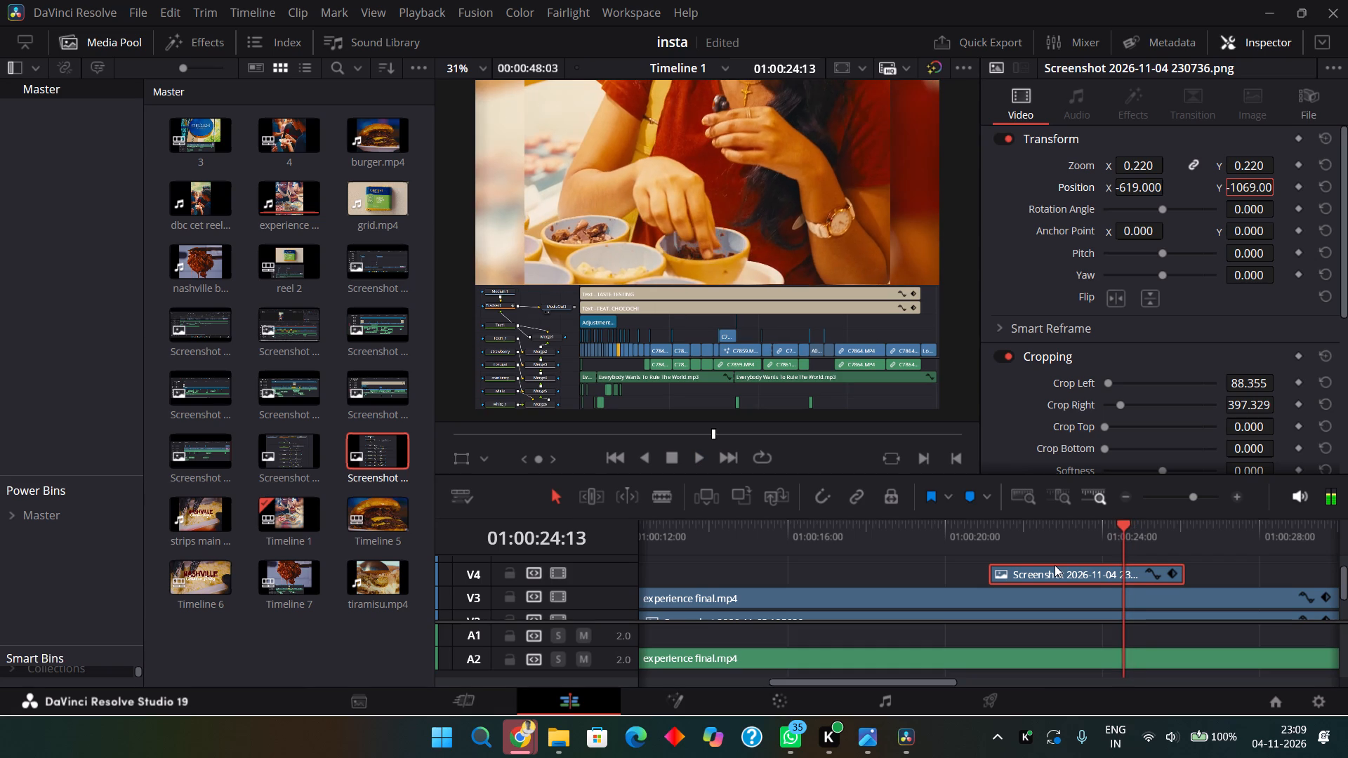
key("Left")
key("Right")
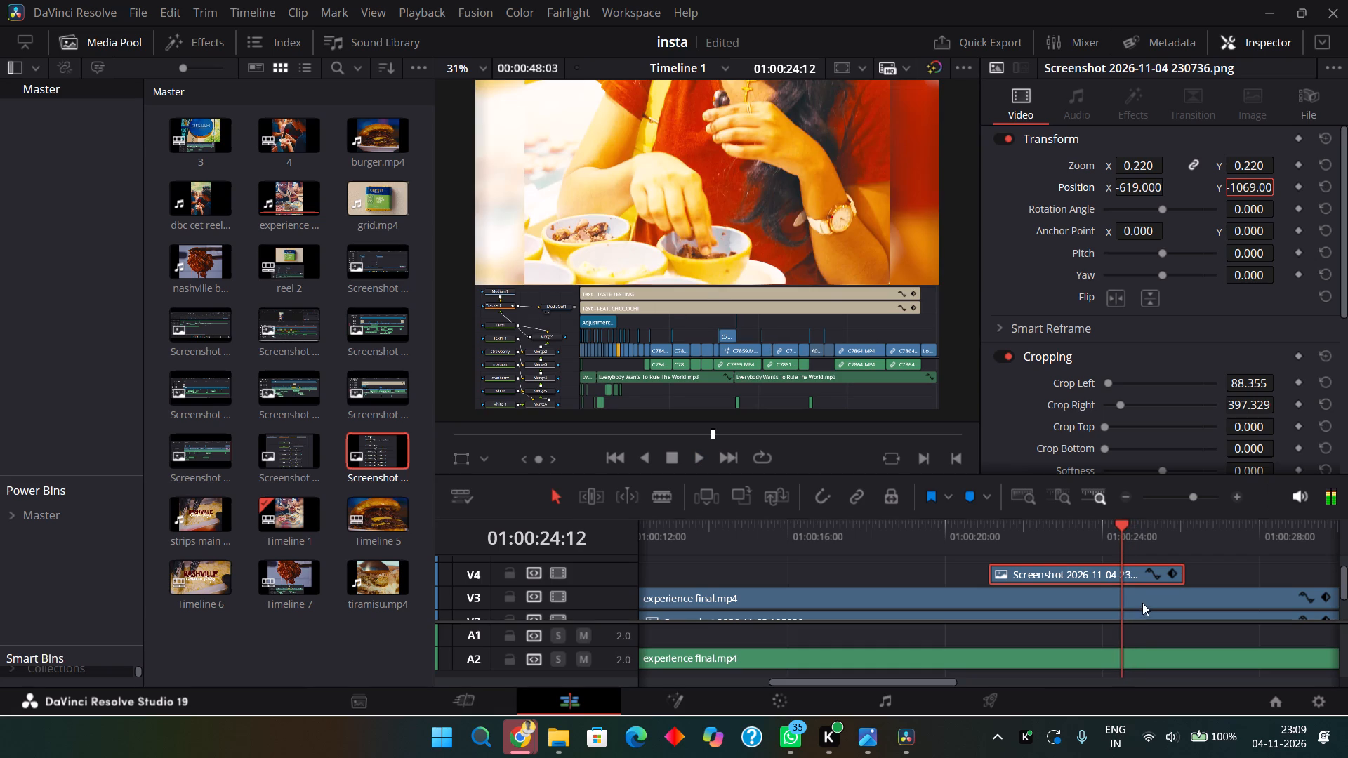
left_click(1181, 575)
left_click_drag(1183, 573, 1117, 592)
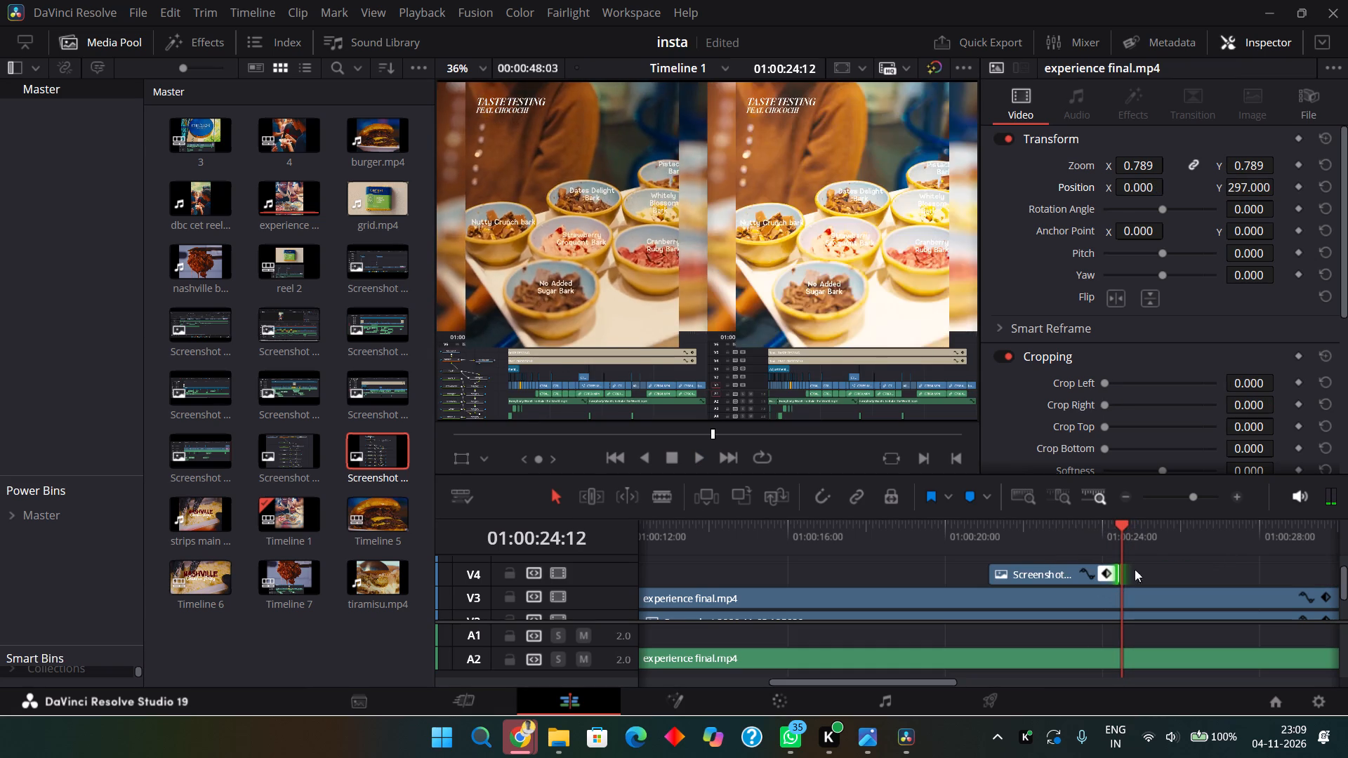
Extend the end of the V4 screenshot clip so it meets the shot change exactly at 01:00:24:12.
left_click(1215, 498)
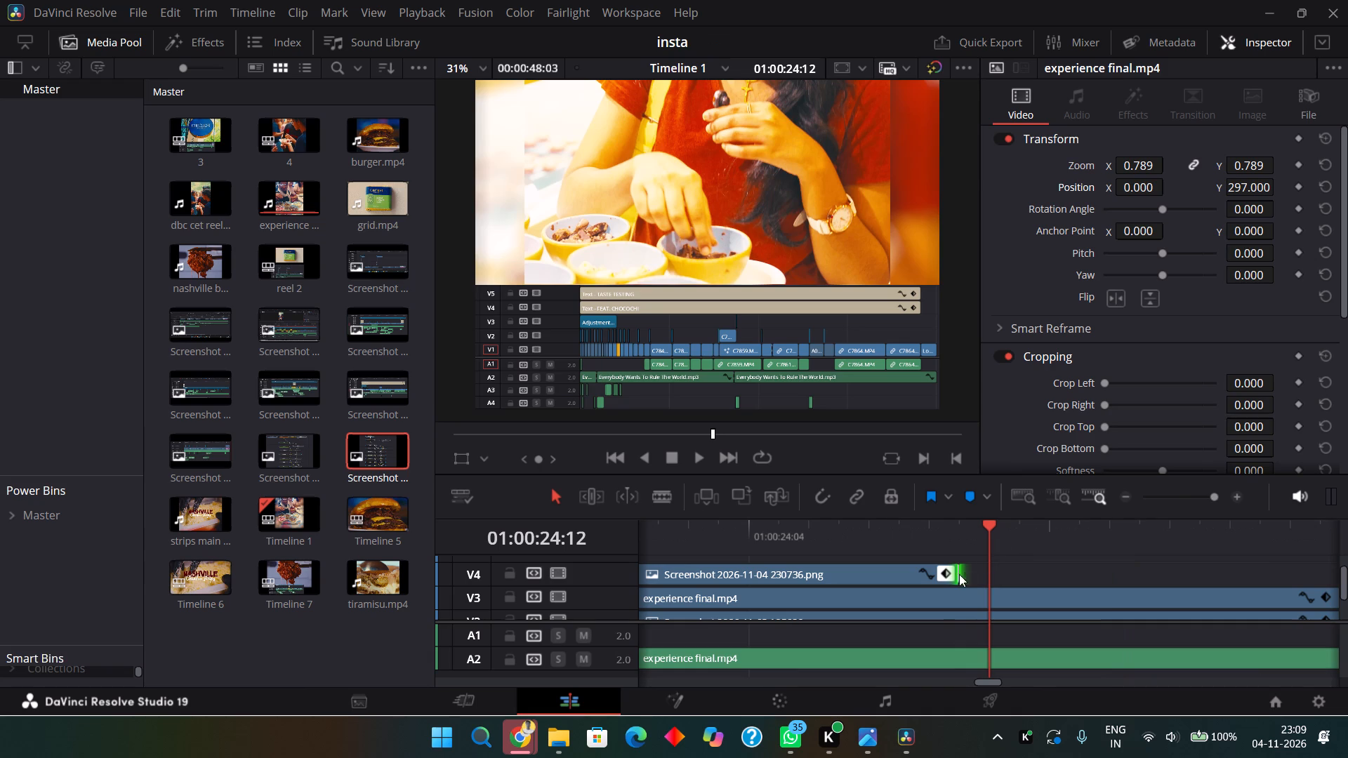
left_click(958, 574)
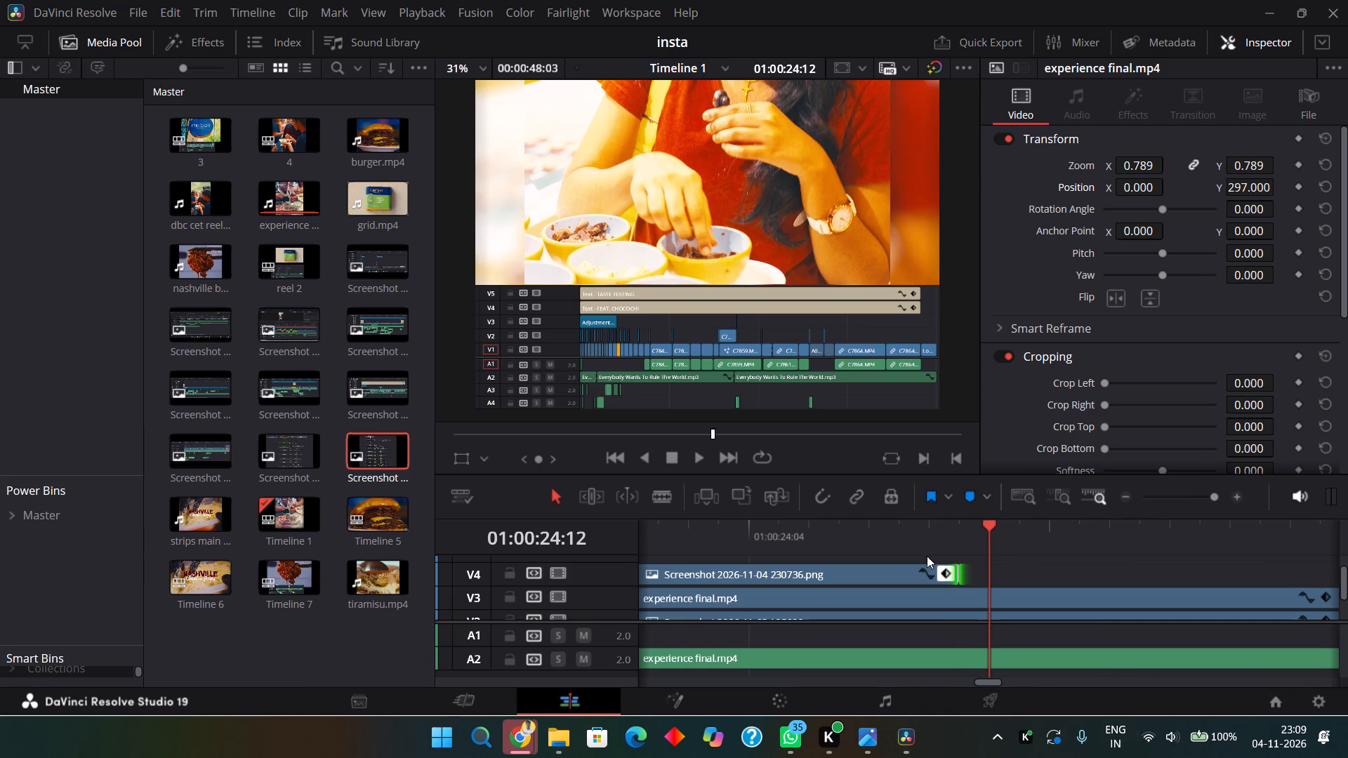
left_click(926, 555)
key("Left")
key("Right")
left_click_drag(956, 570, 989, 576)
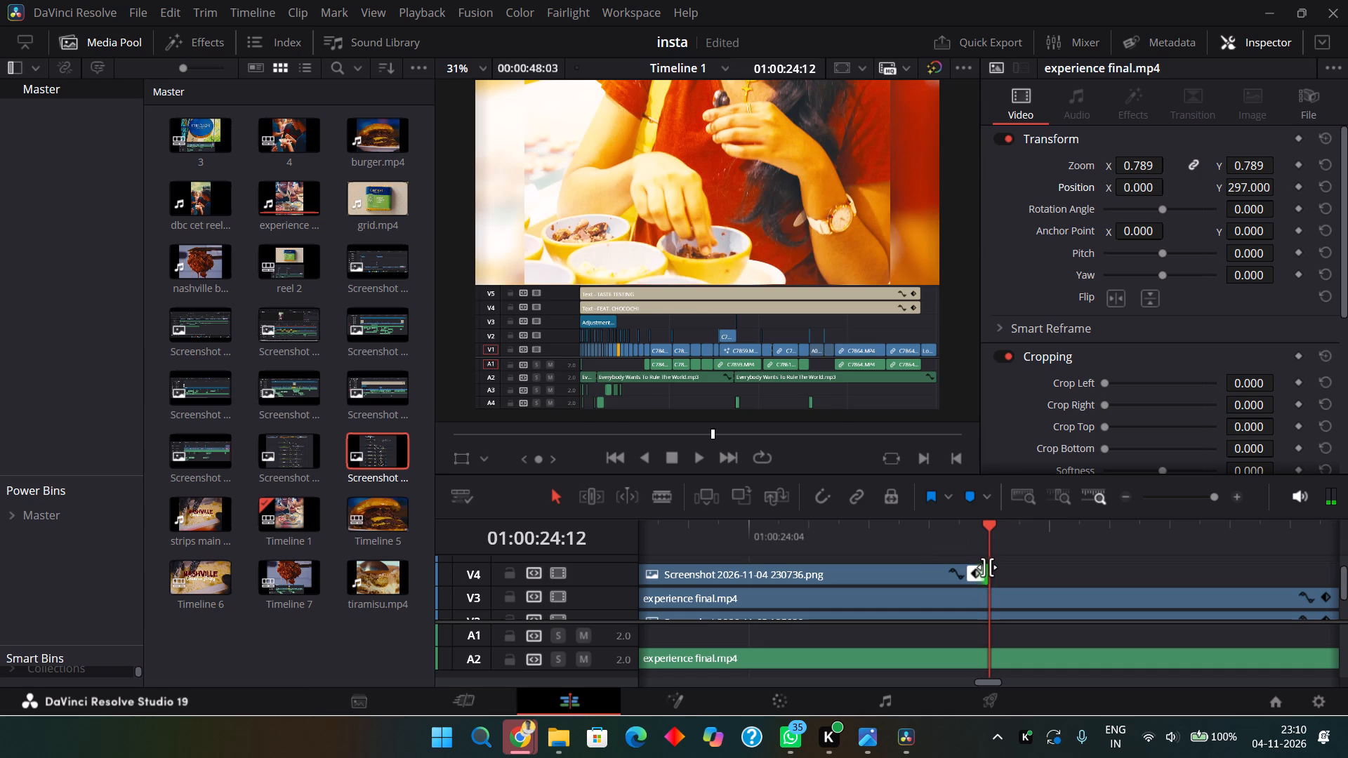
Play back across the end of the V4 screenshot clip several times to check the cut against the shot change.
key("z")
left_click(906, 531)
key("space")
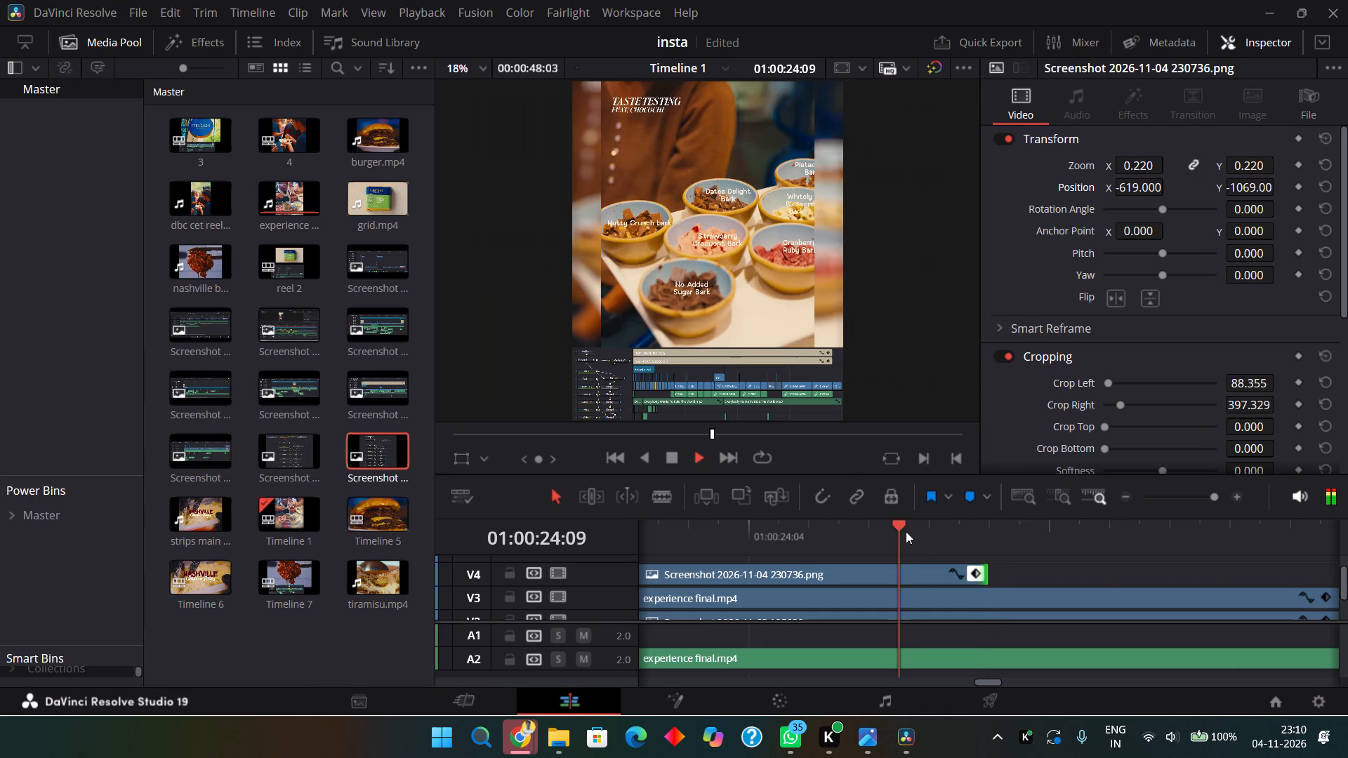
key("space")
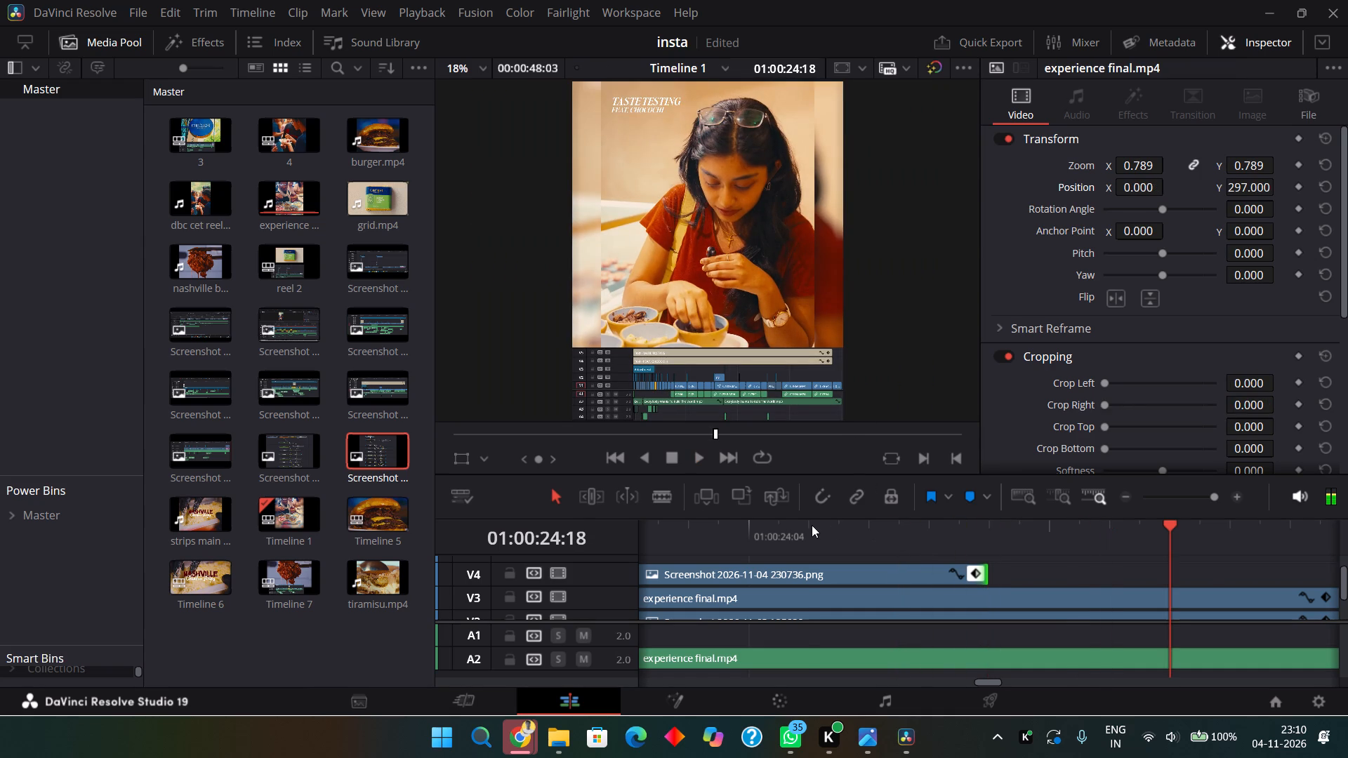
left_click(812, 525)
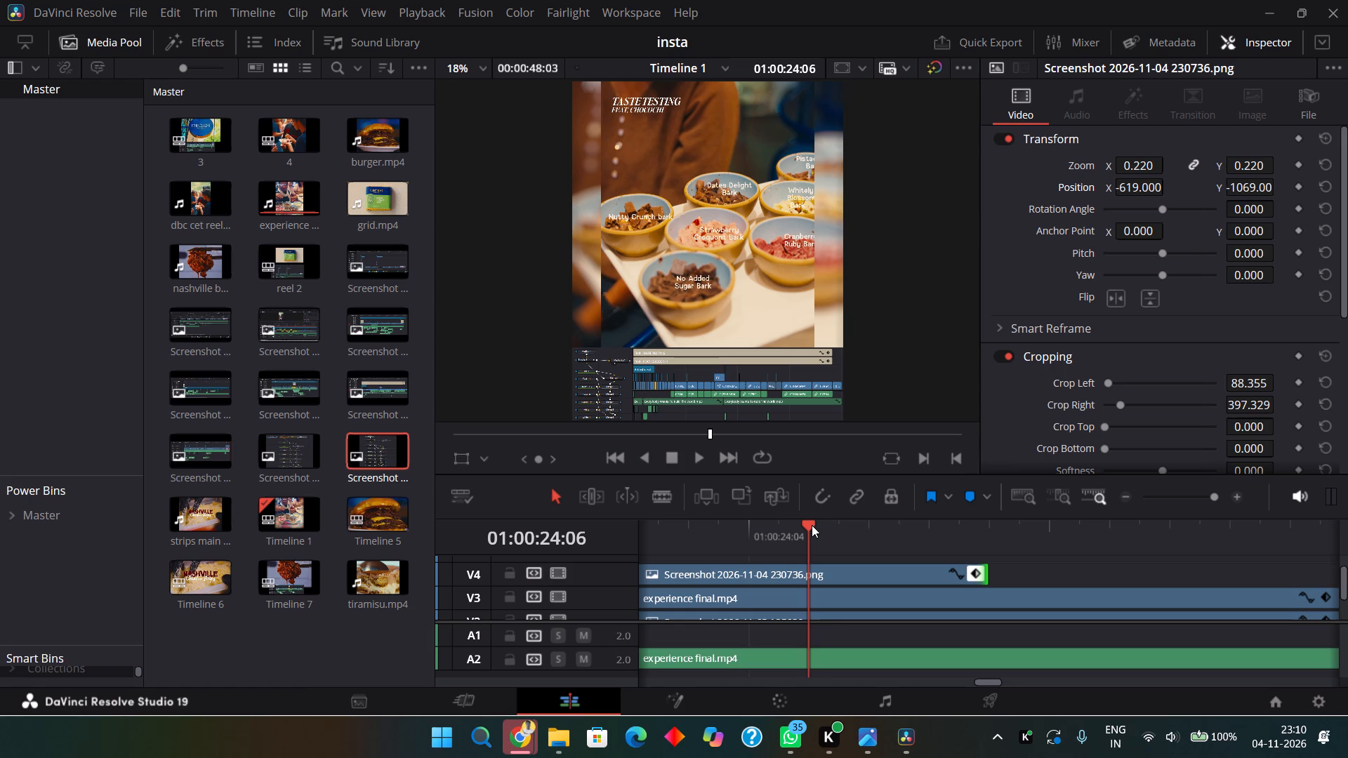
key("space")
key("space")
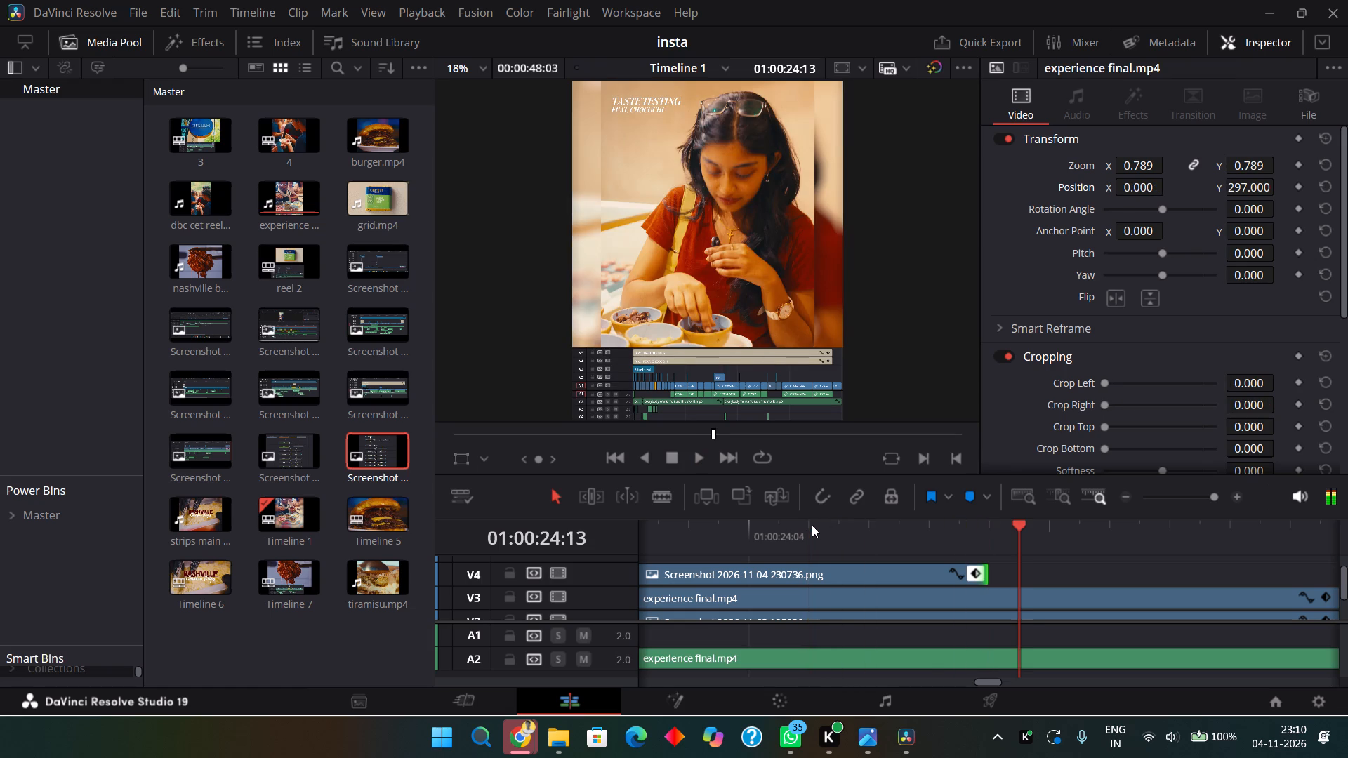
left_click(989, 539)
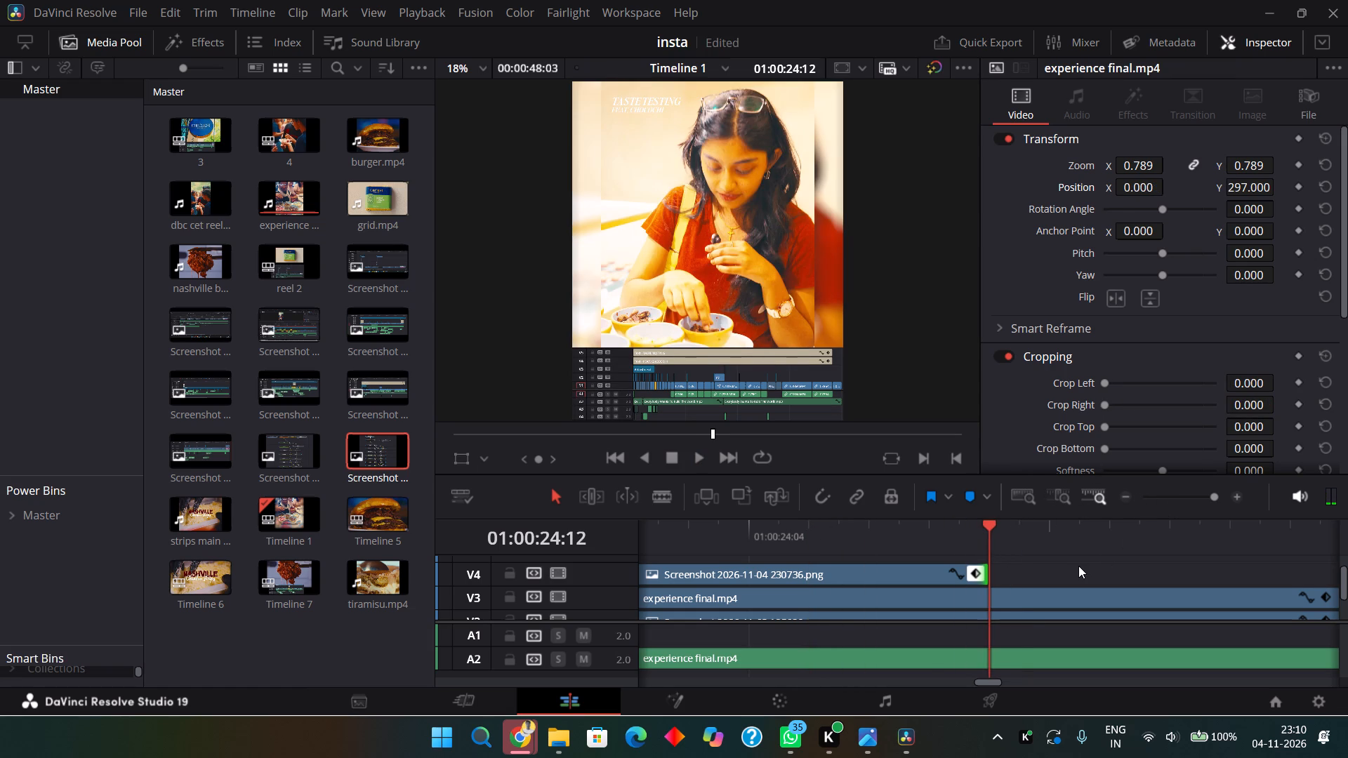
left_click(1078, 566)
left_click(964, 535)
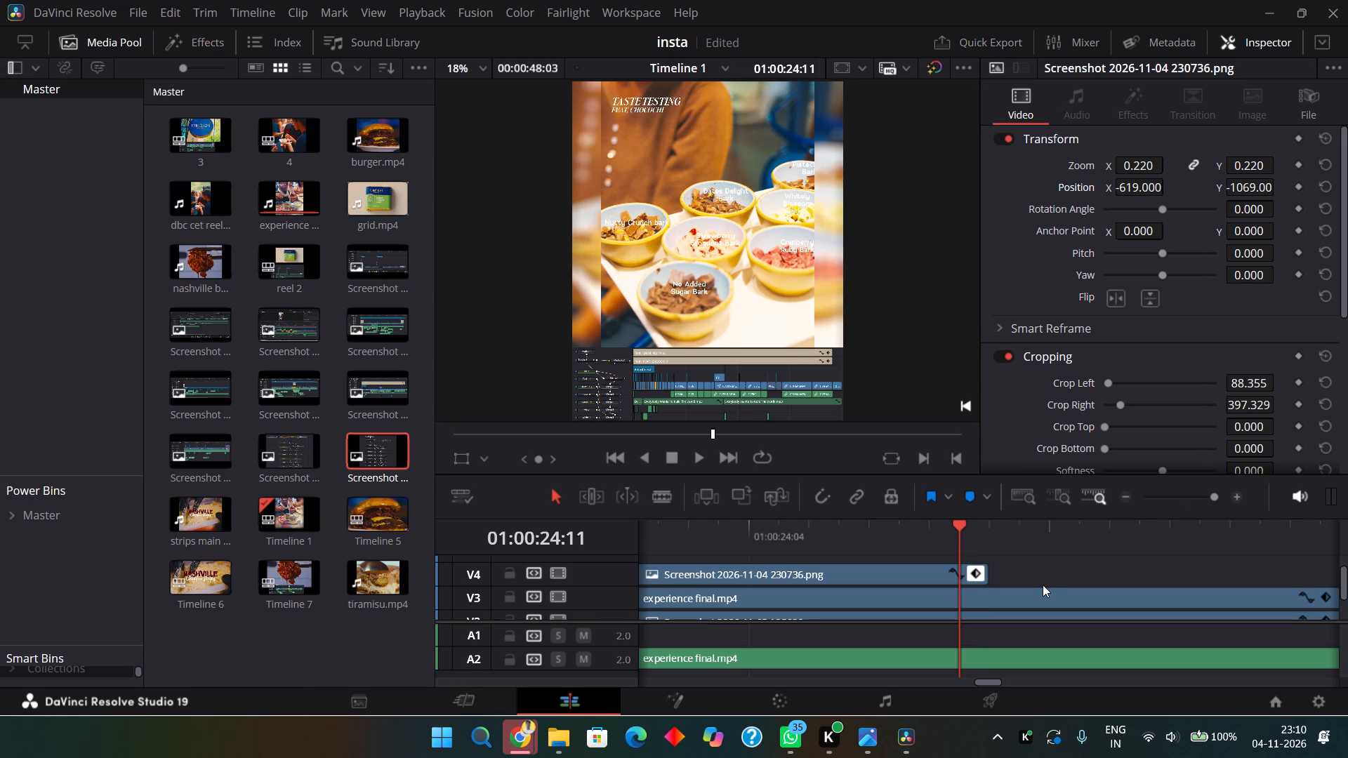
key("space")
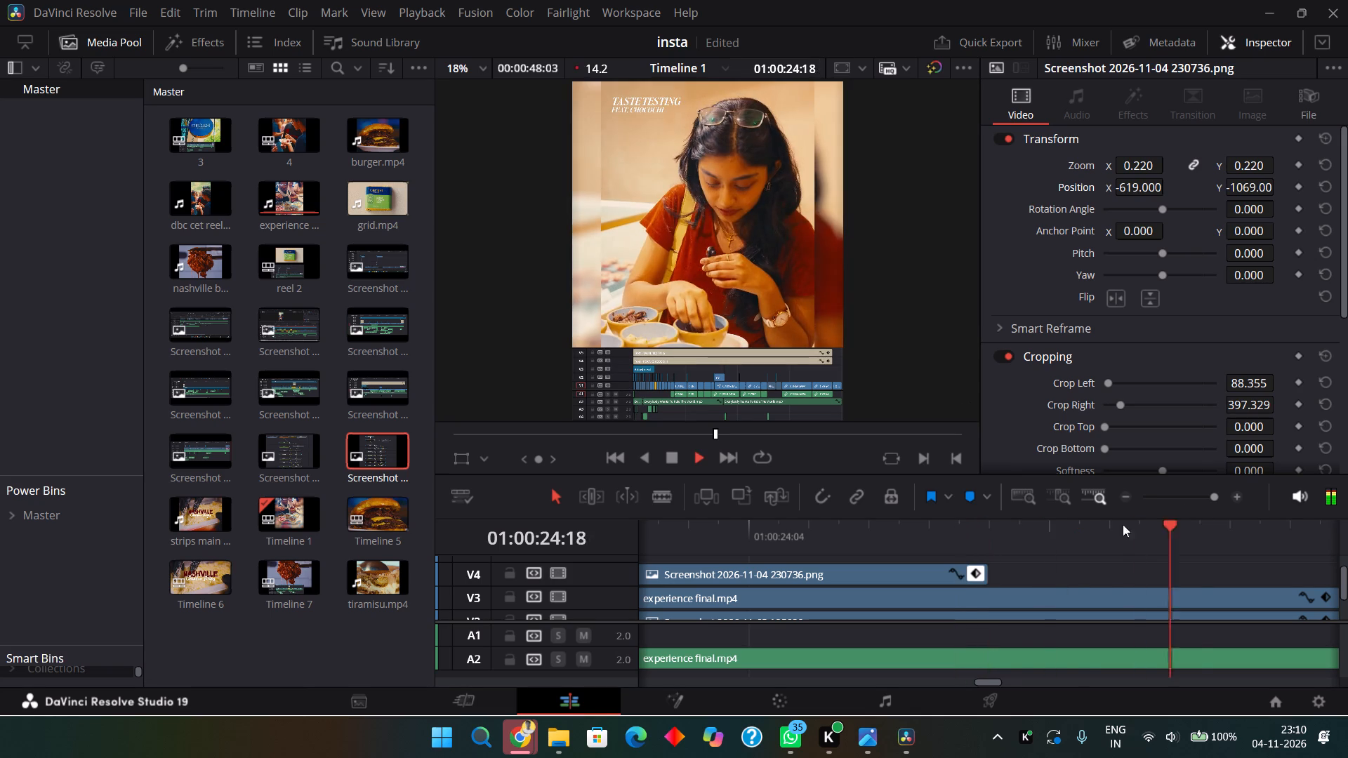
key("space")
Enlarge the timeline area and make the video tracks taller around the end of the V4 screenshot clip.
left_click(1213, 493)
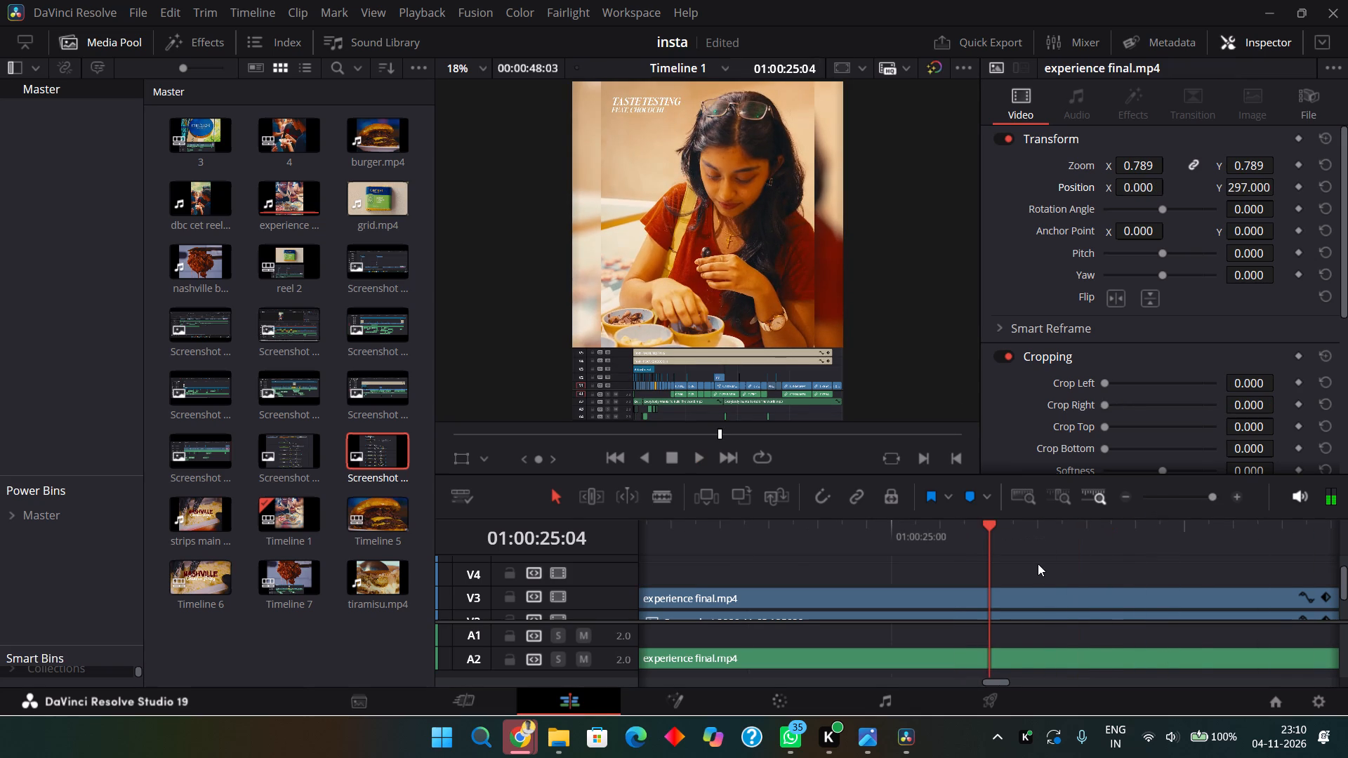
scroll(1038, 564, "right", 1)
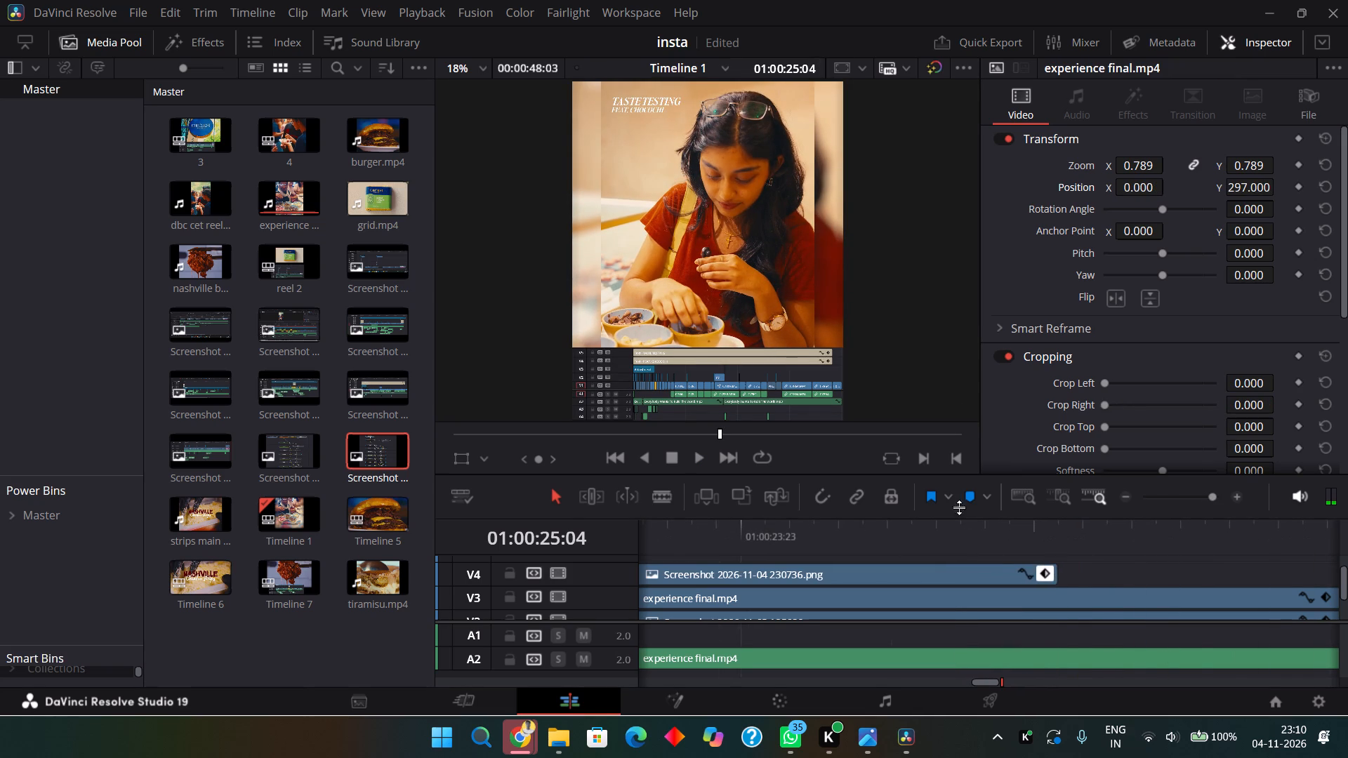
left_click_drag(912, 471, 887, 309)
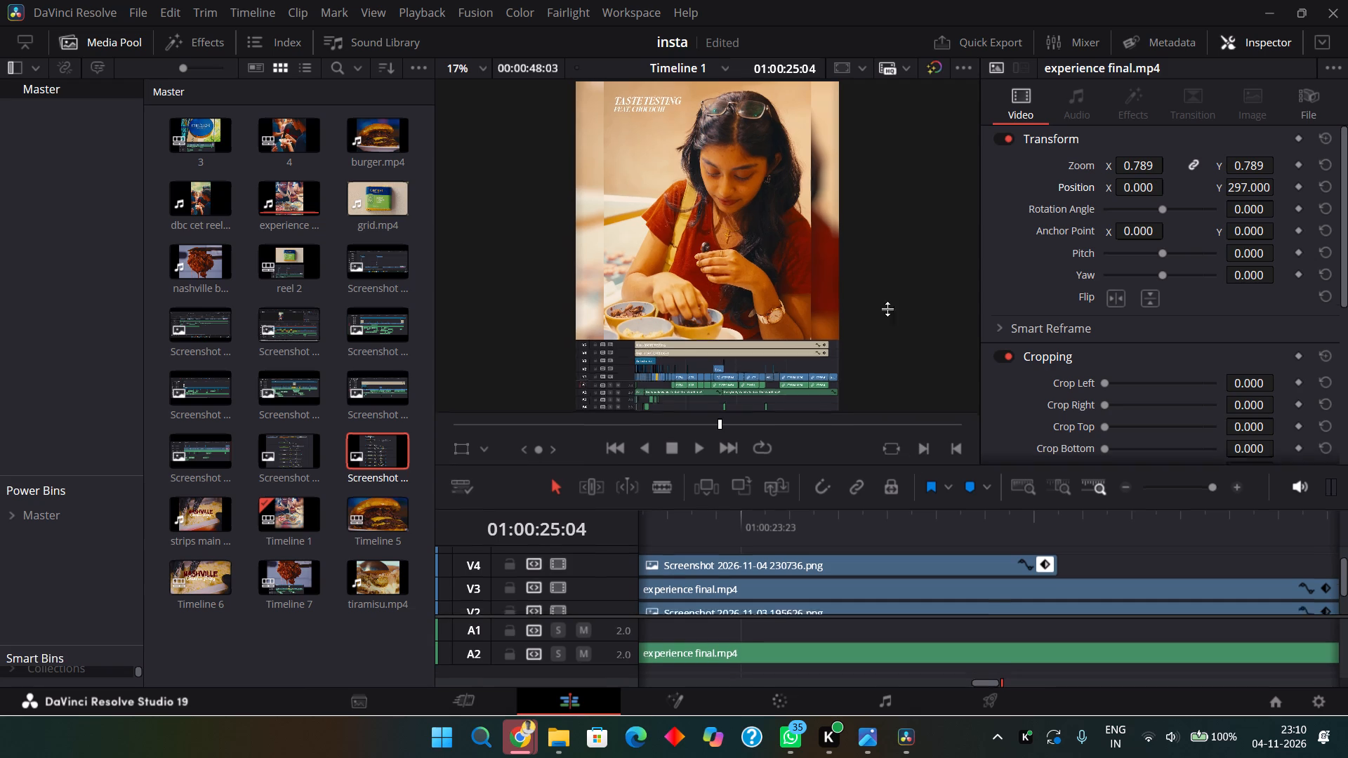
left_click_drag(887, 309, 873, 265)
scroll(1056, 383, "down", 1, "shift")
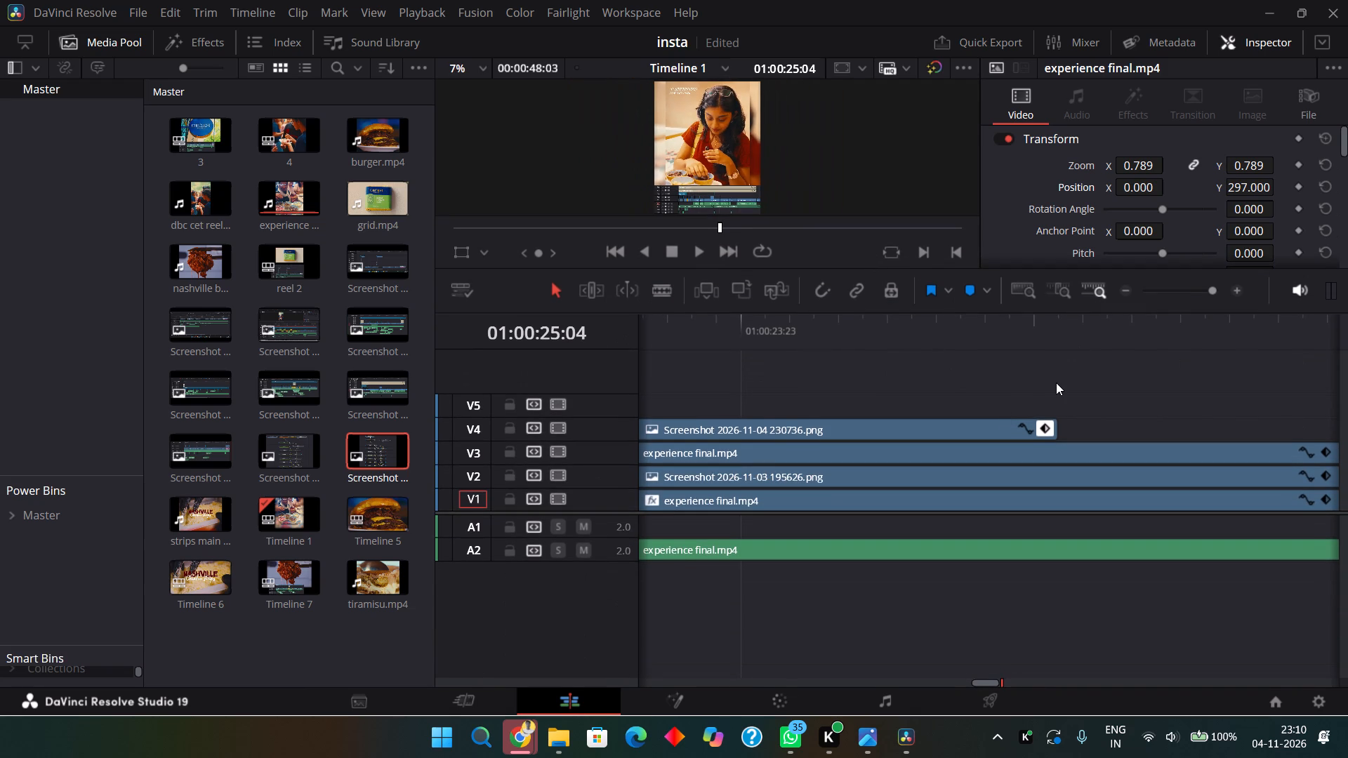
scroll(1056, 383, "down", 1, "shift")
scroll(1056, 383, "up", 1, "shift")
scroll(1056, 383, "up", 1)
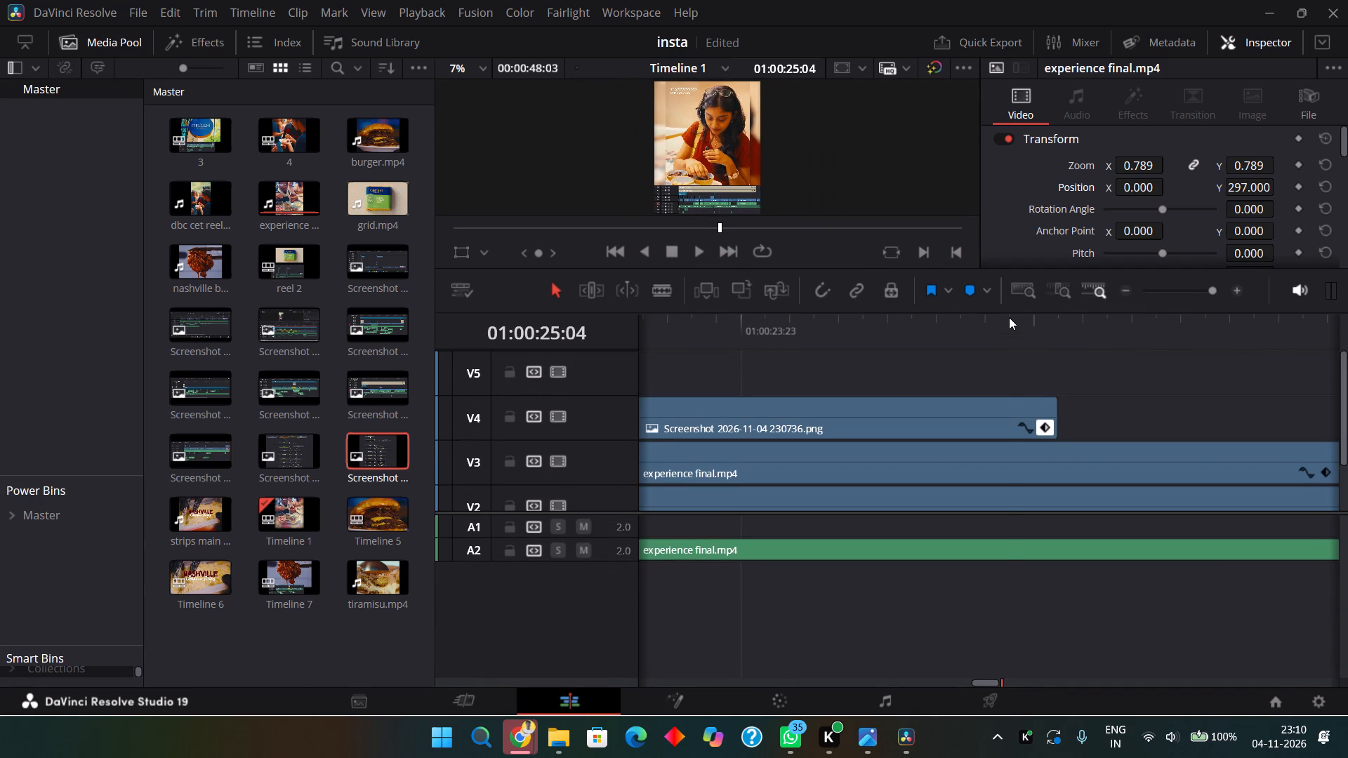
Select the V4 screenshot clip and replay from 01:00:24:10 across its end.
left_click(1009, 317)
left_click(1027, 405)
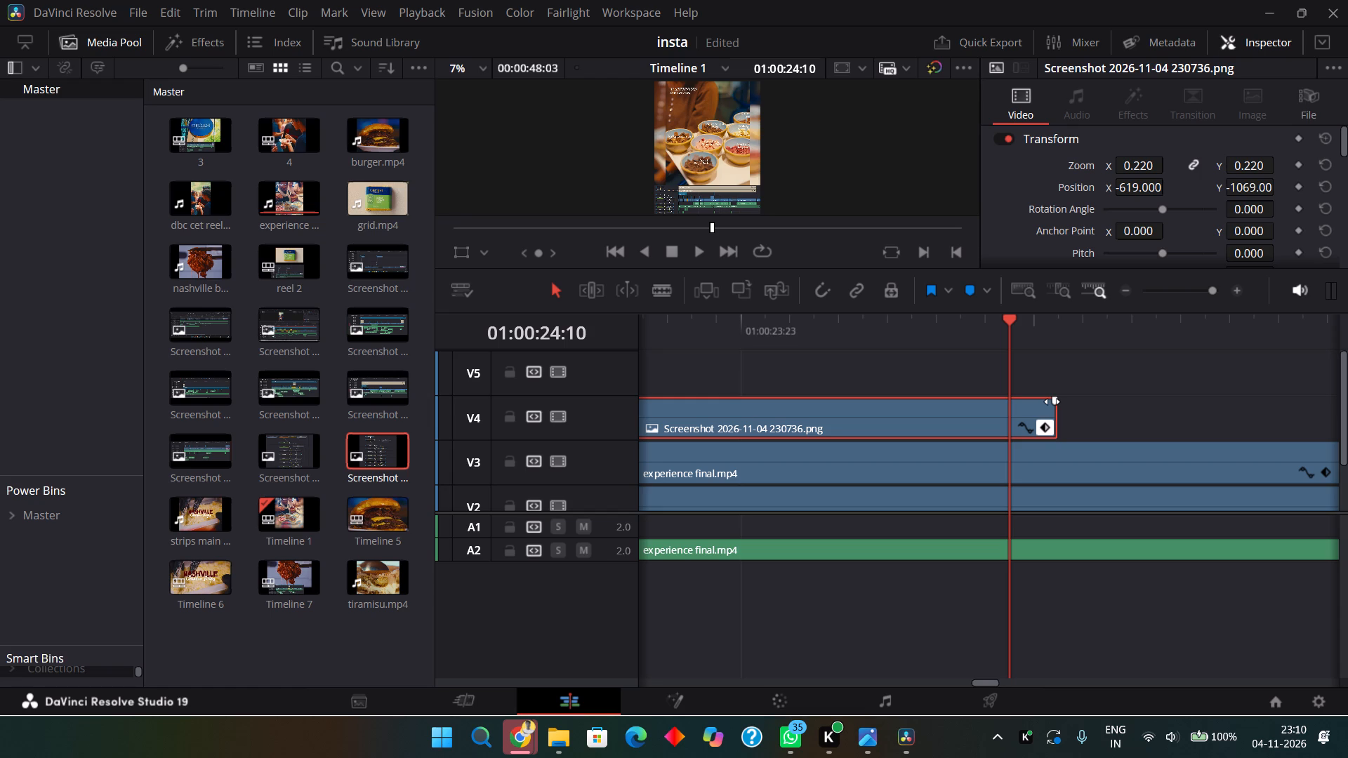
key("space")
key("space")
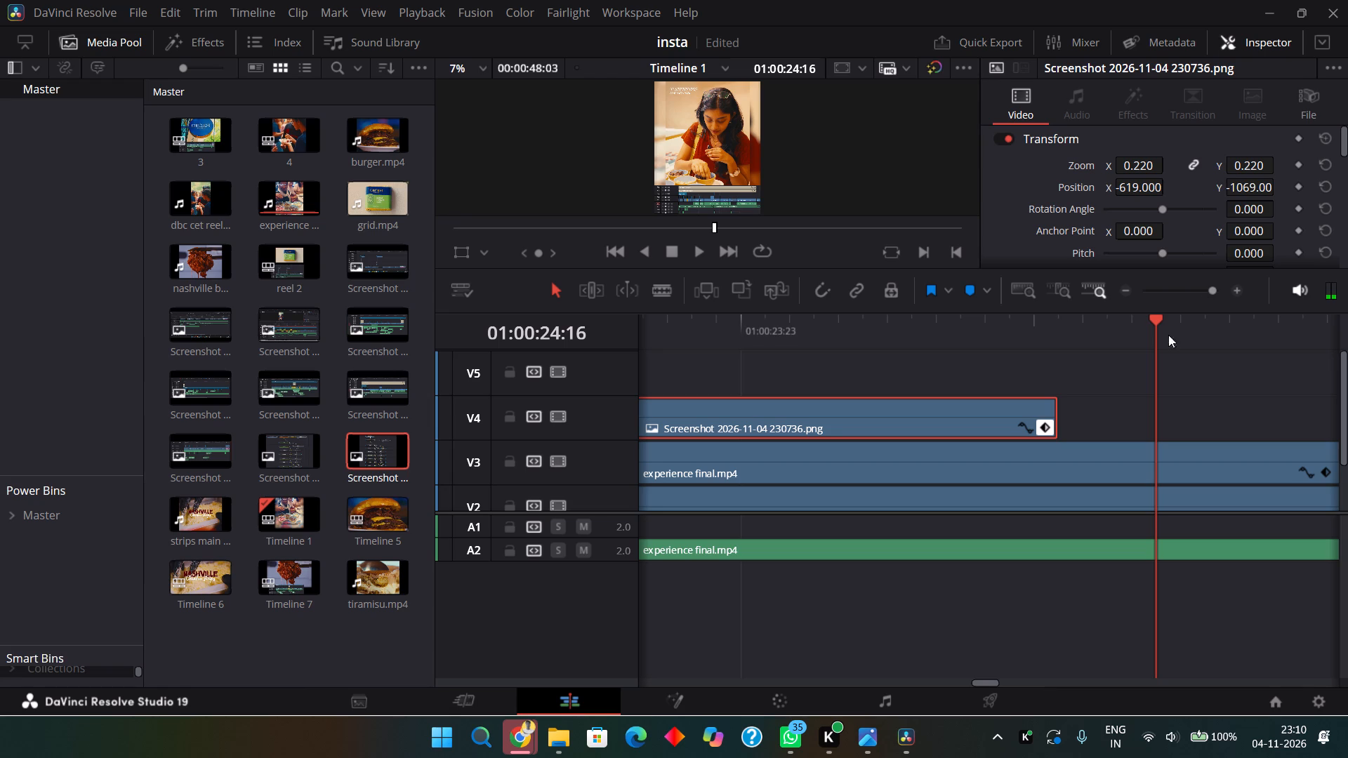
Set the render file name to for insta 1 after checking the existing exports in the chocochi for me folder.
left_click(1009, 701)
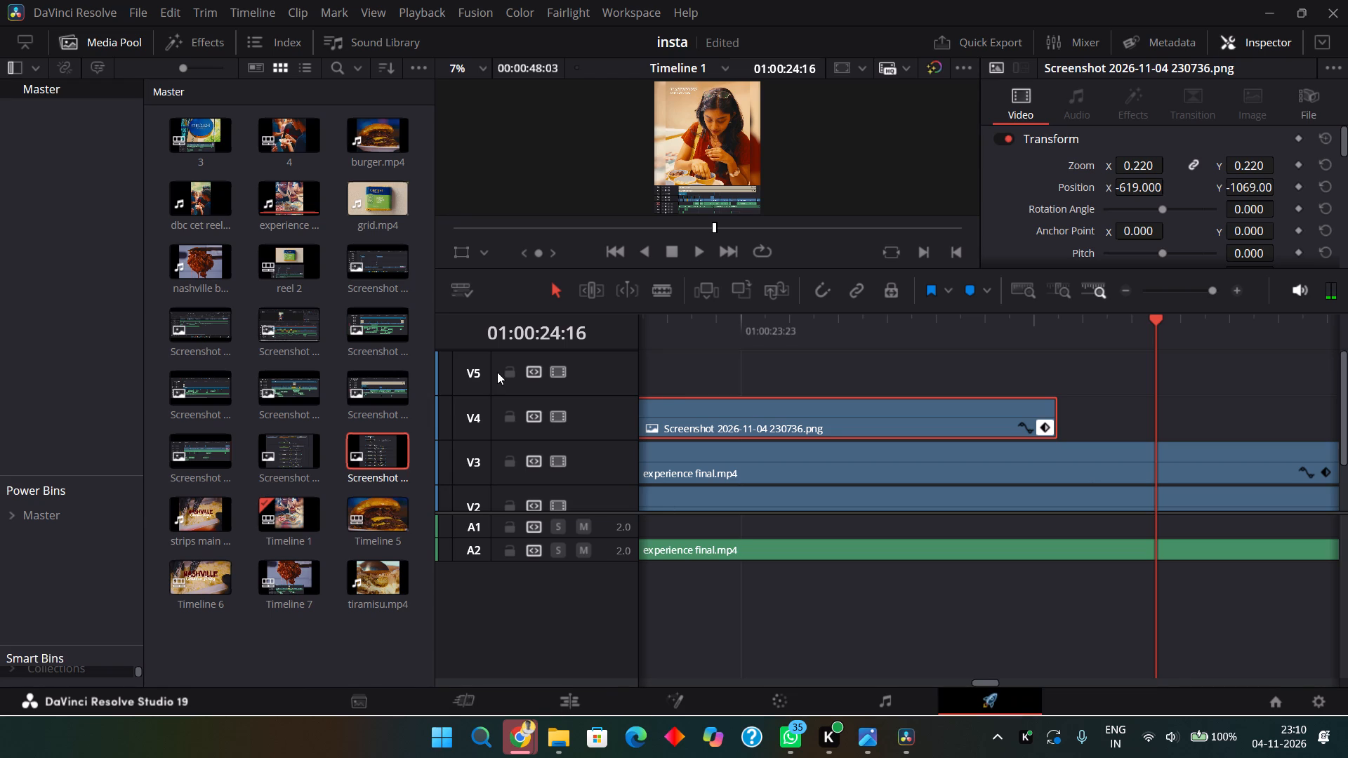
double_click(151, 180)
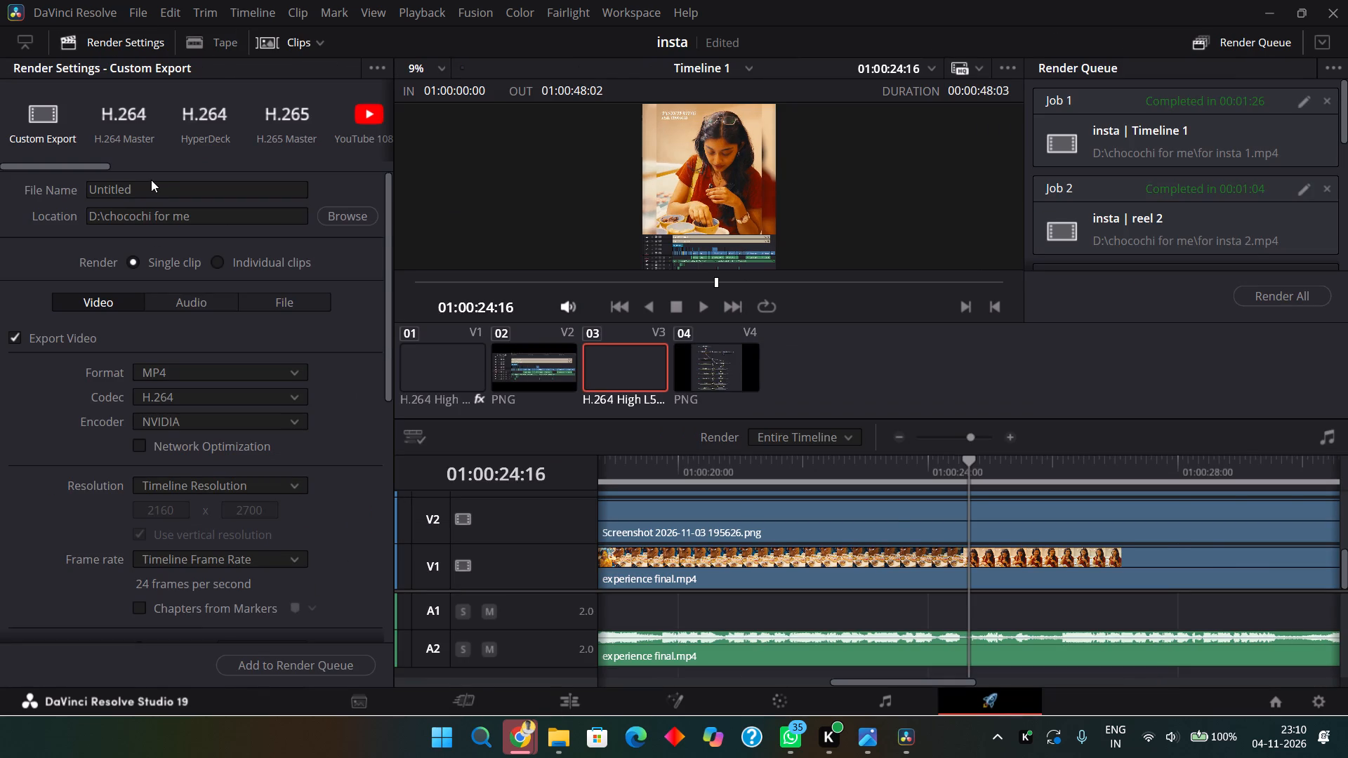
double_click(151, 185)
key("alt+Tab")
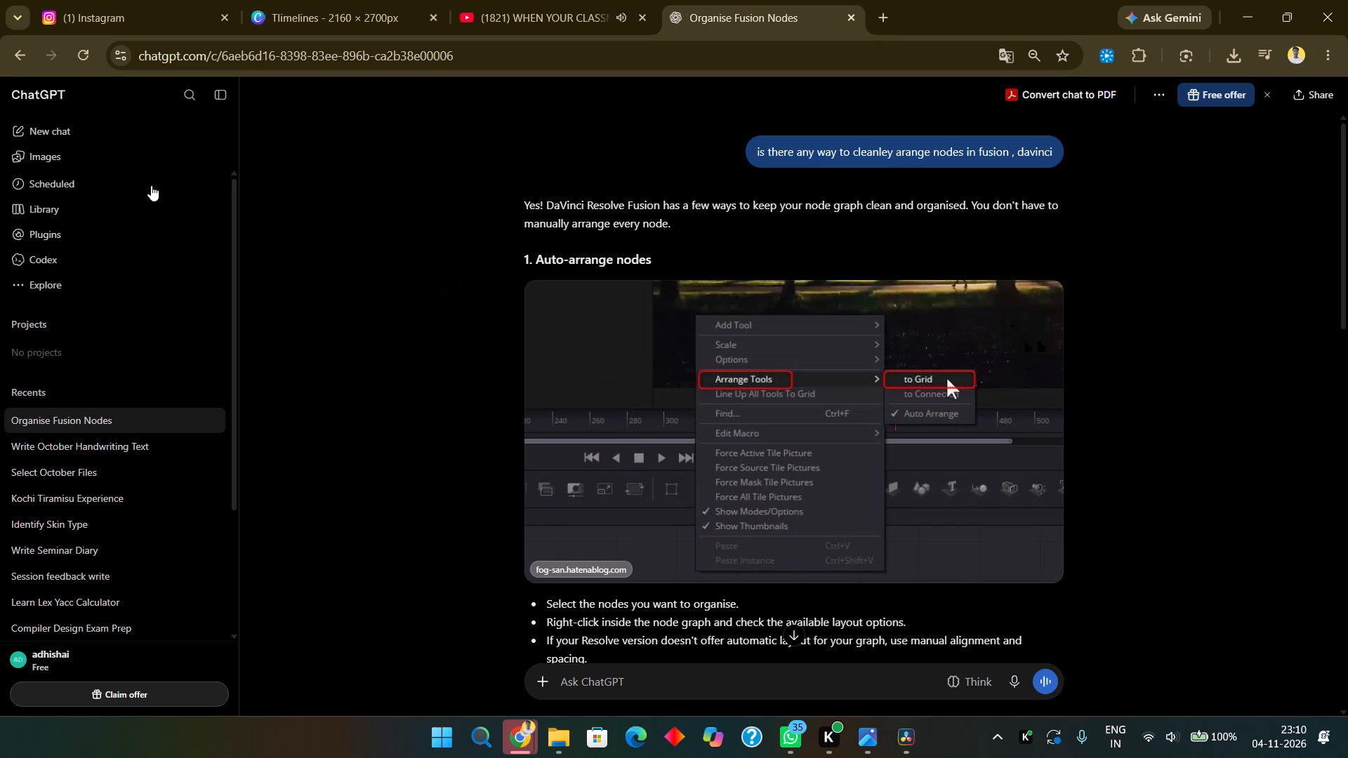
left_click(565, 757)
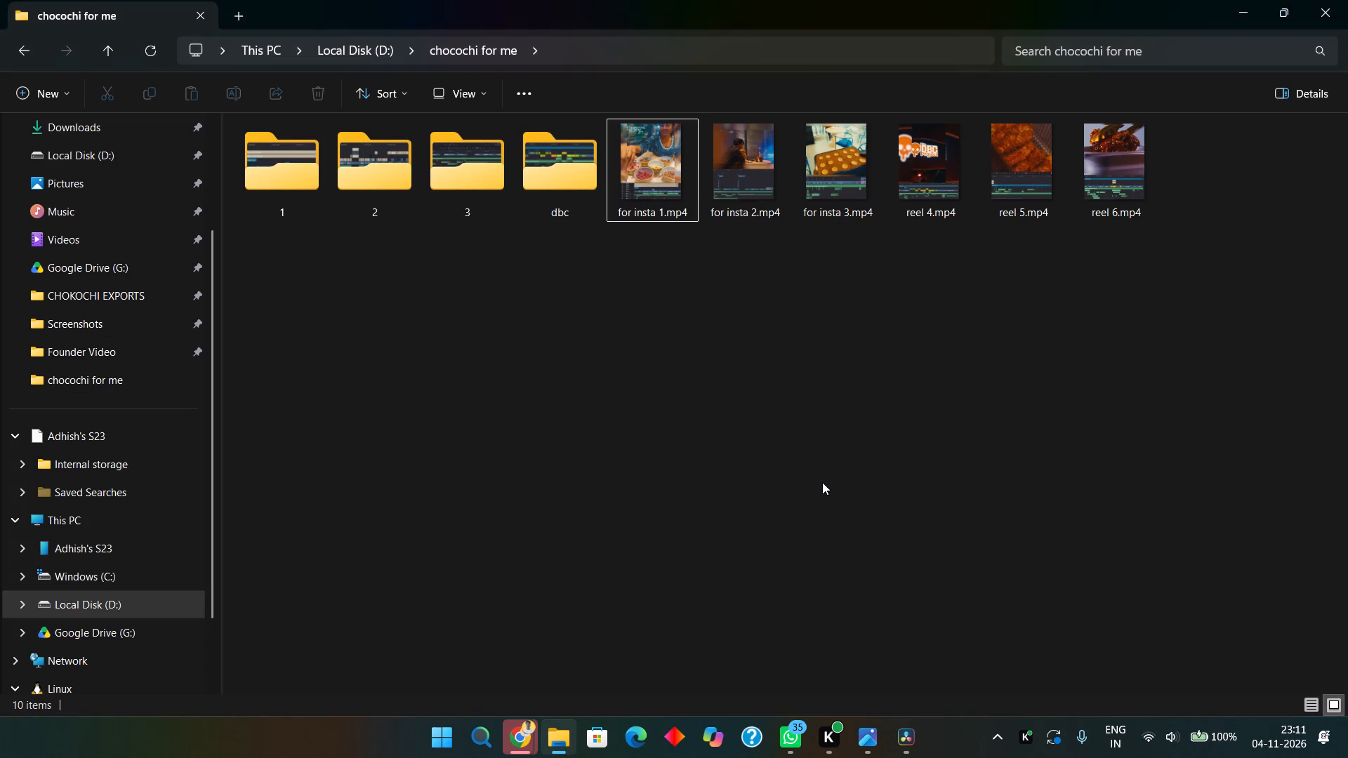
left_click(822, 482)
key("alt+Tab")
key("alt+Tab")
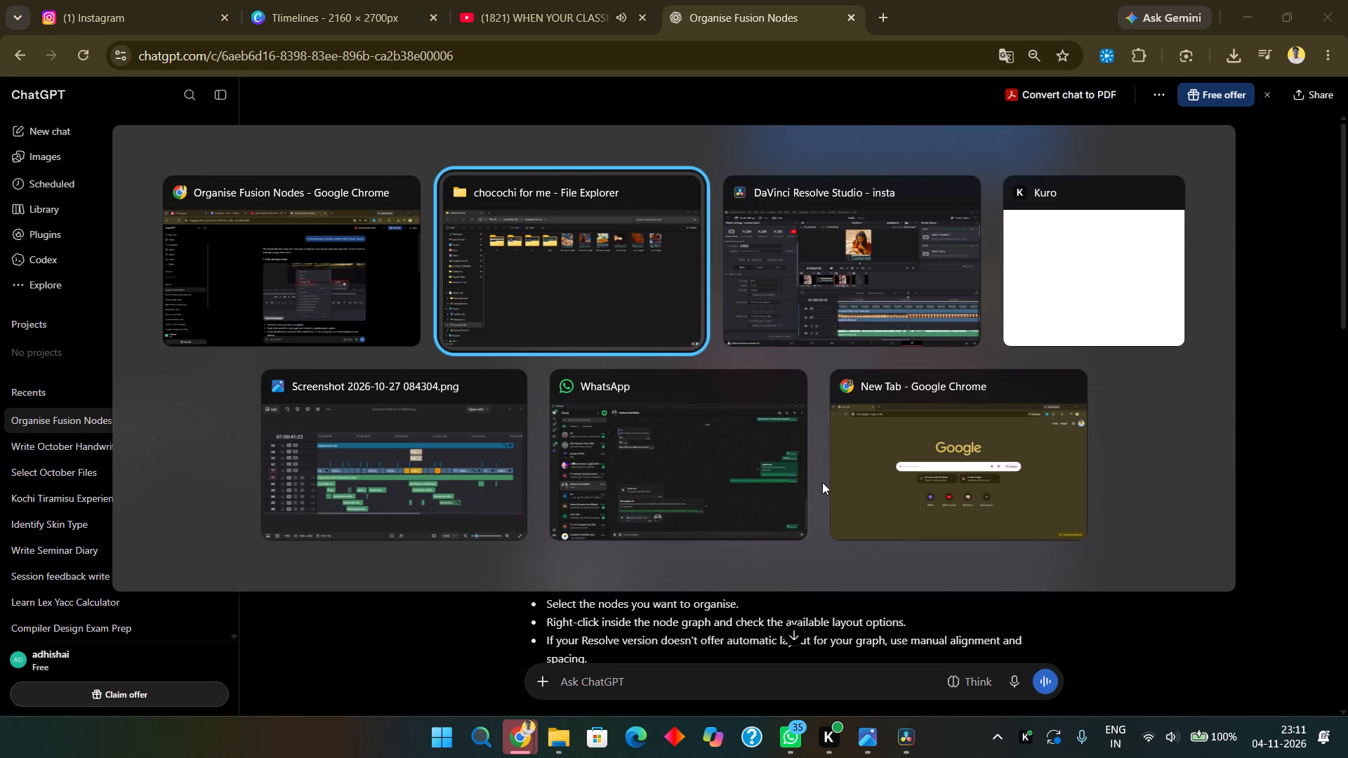
key("alt+Tab")
type("for ij")
key("BackSpace")
type("nsta 2")
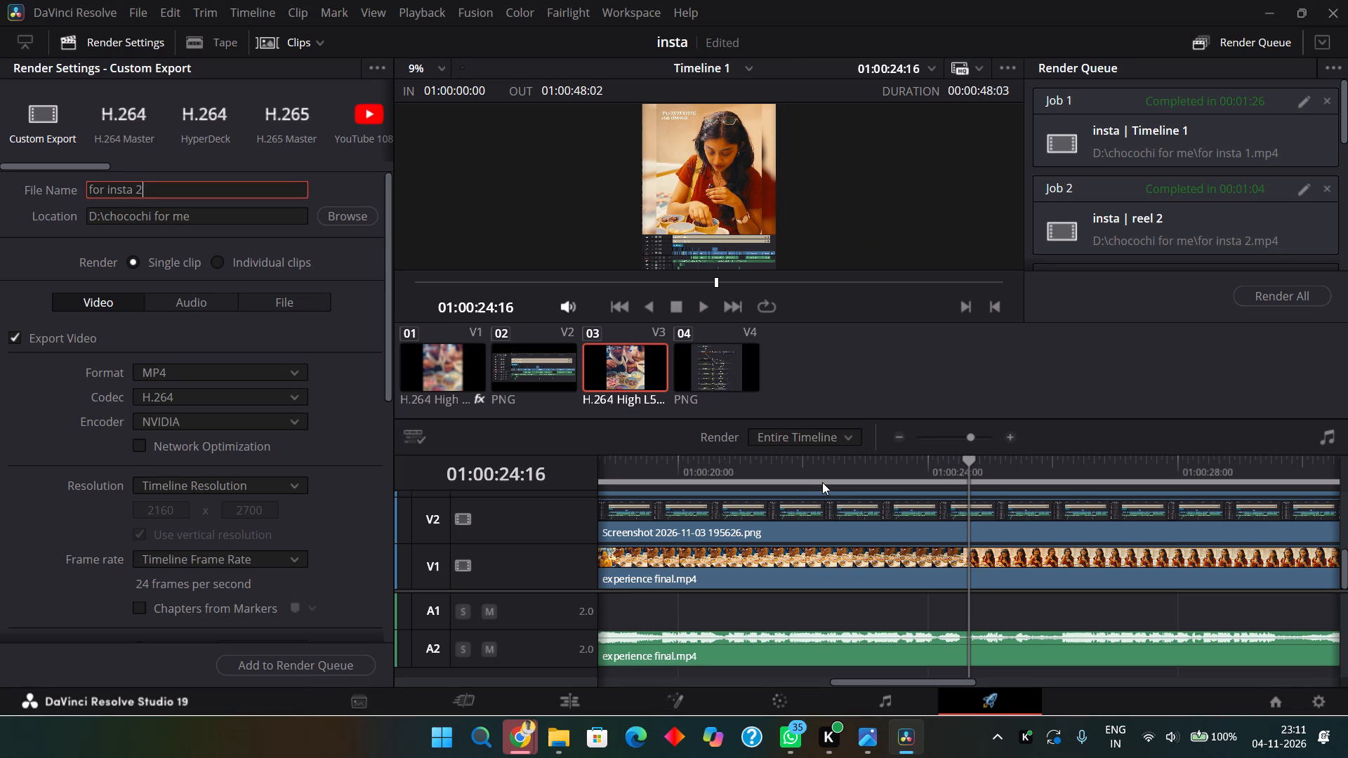
key("BackSpace")
key("1")
Queue Timeline 1 for export, replacing the existing for insta 1 file, and start the render.
left_click(264, 662)
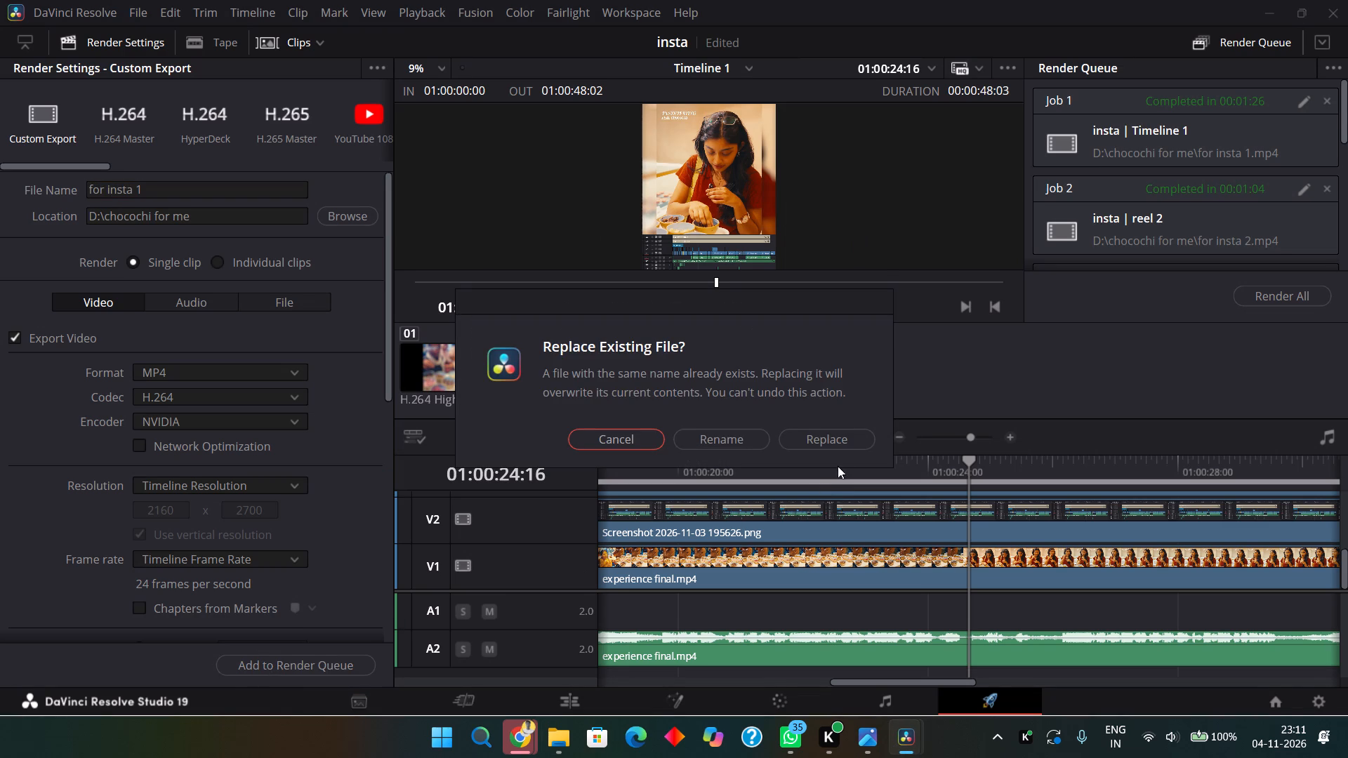
left_click(838, 446)
left_click(1267, 292)
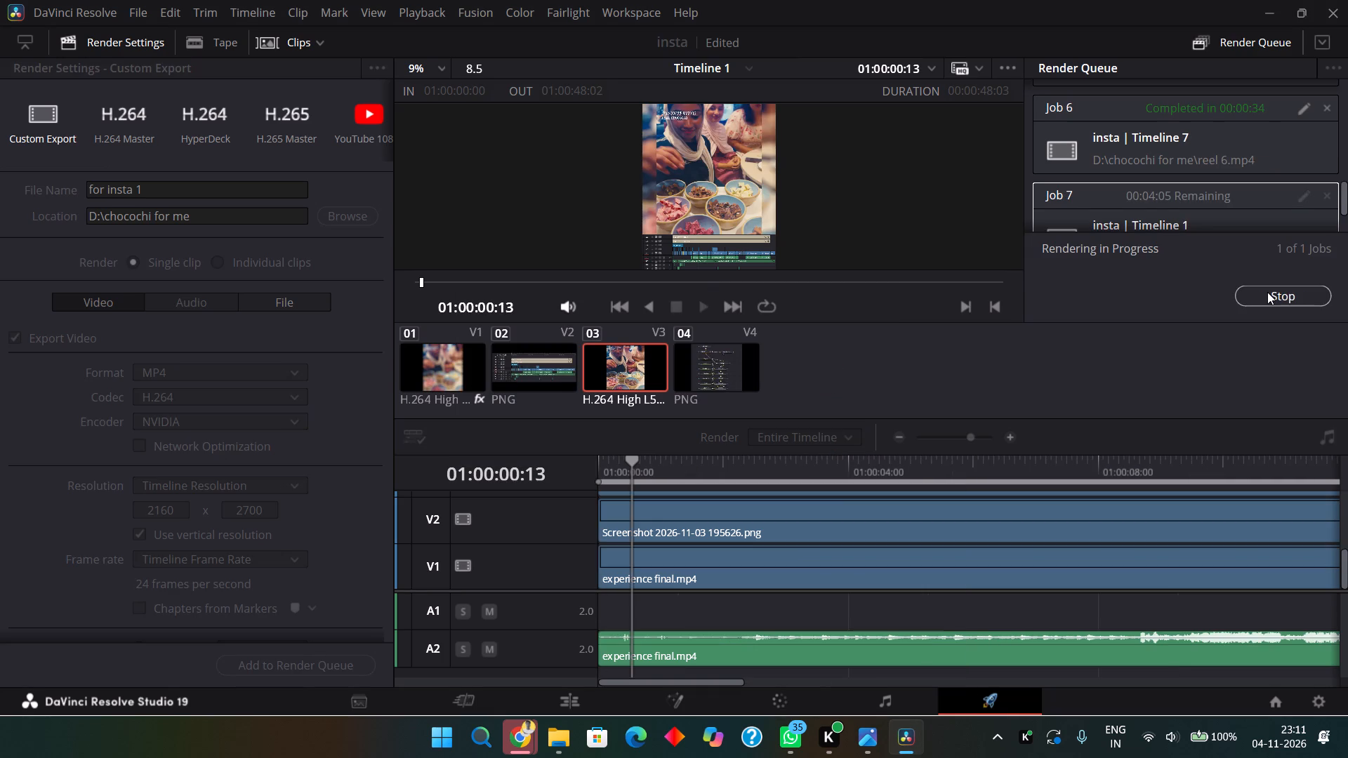
In File Explorer, create a new folder named dbx at the root of Local Disk (D:).
left_click(551, 738)
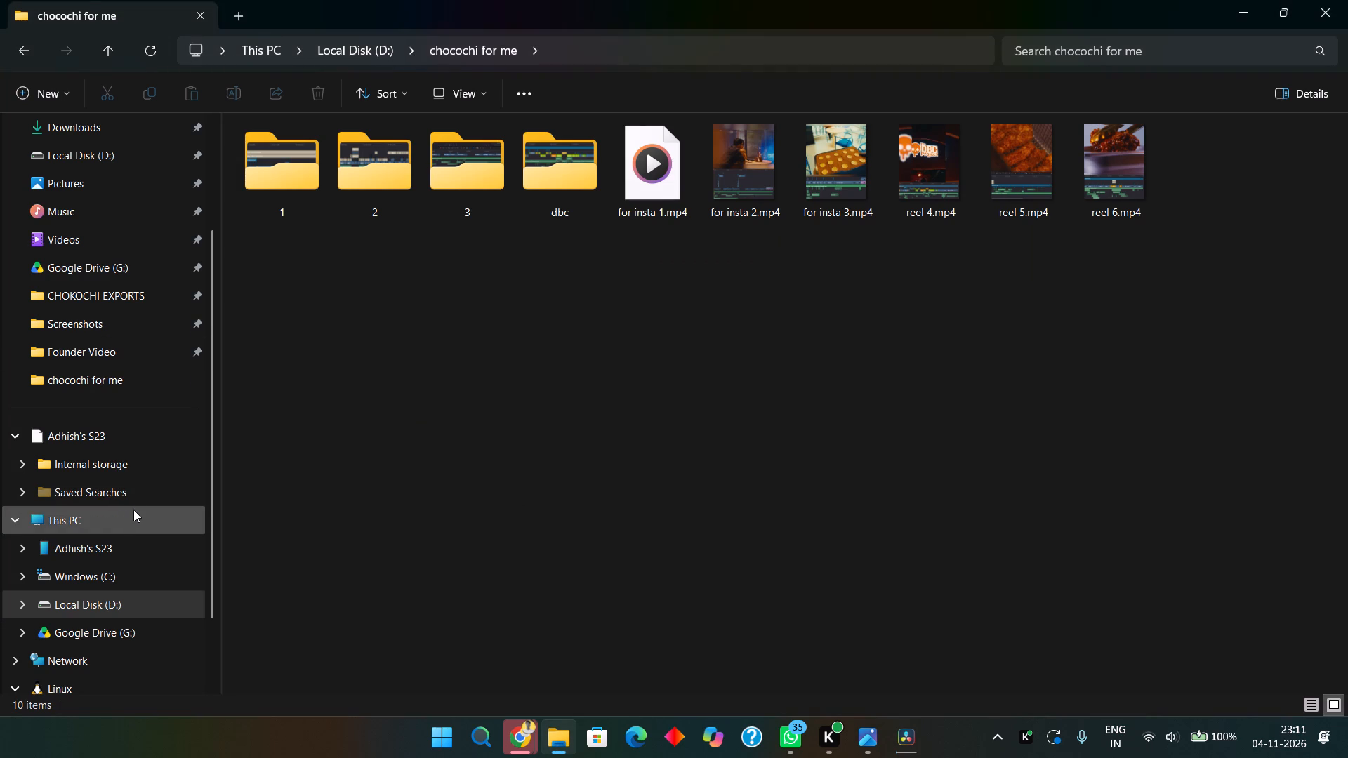
double_click(135, 512)
double_click(699, 173)
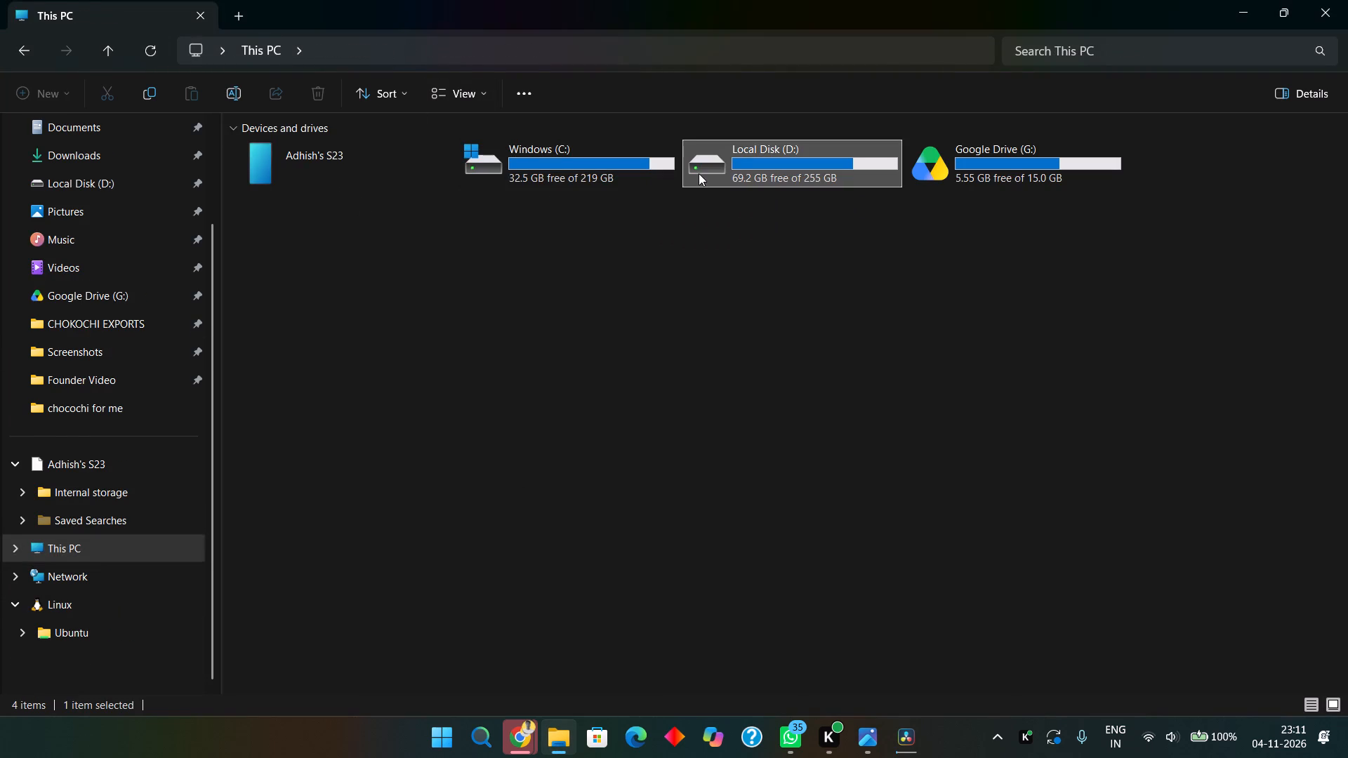
scroll(743, 557, "down", 11)
right_click(838, 672)
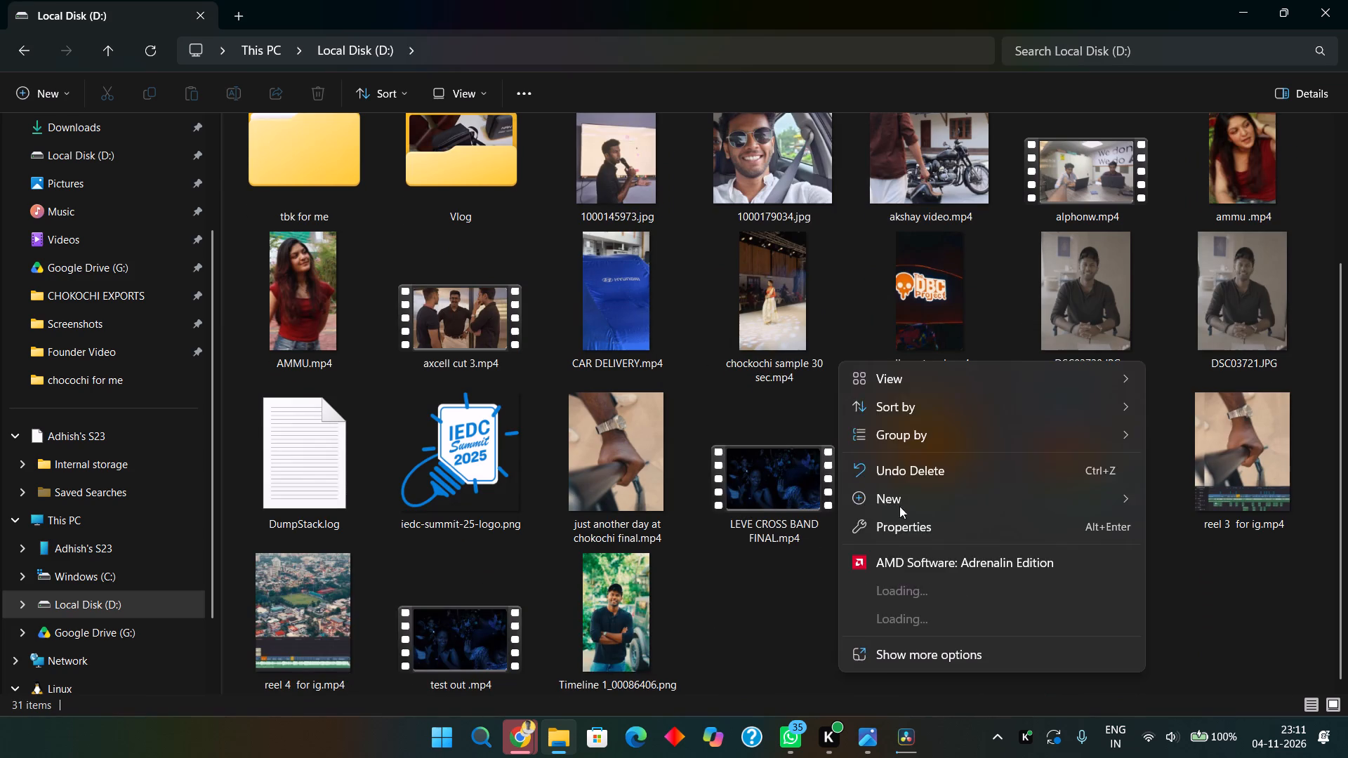
left_click(906, 525)
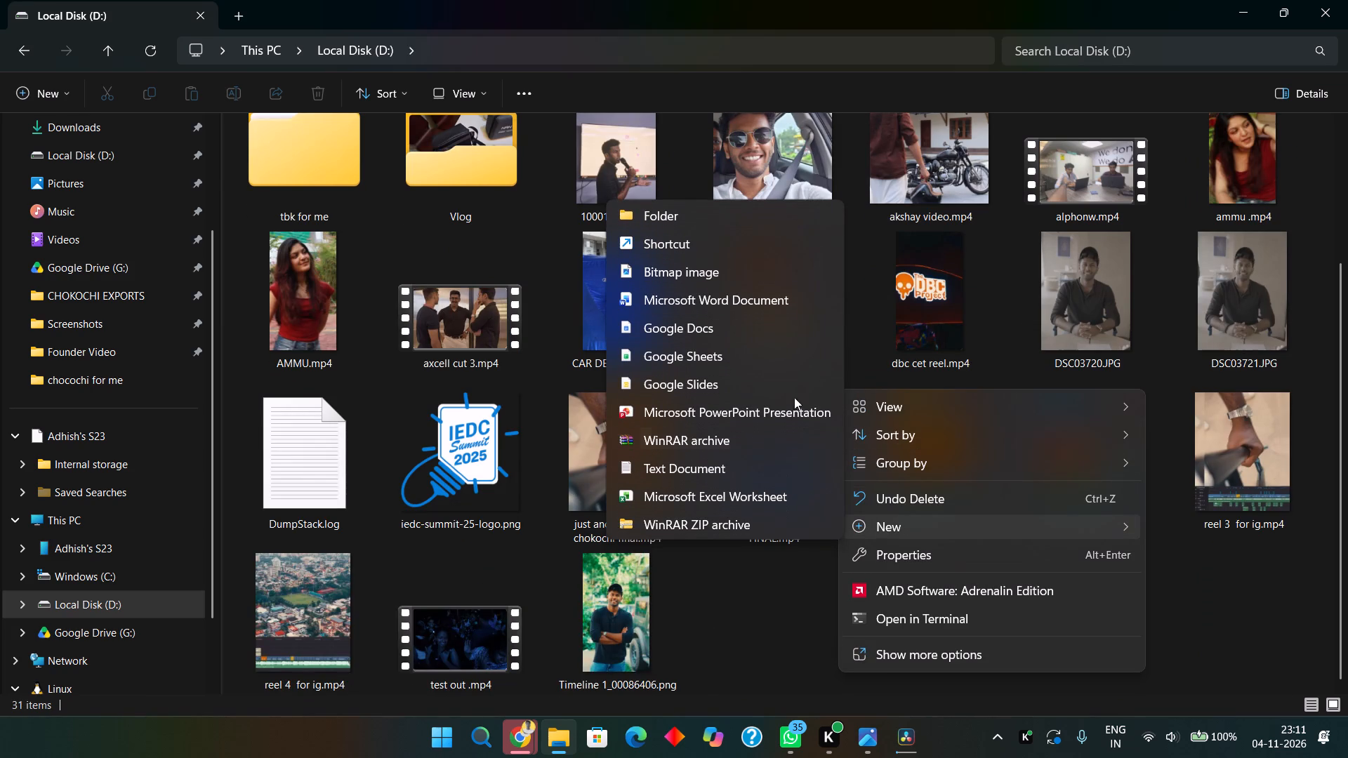
left_click(701, 218)
type("dbx")
key("Return")
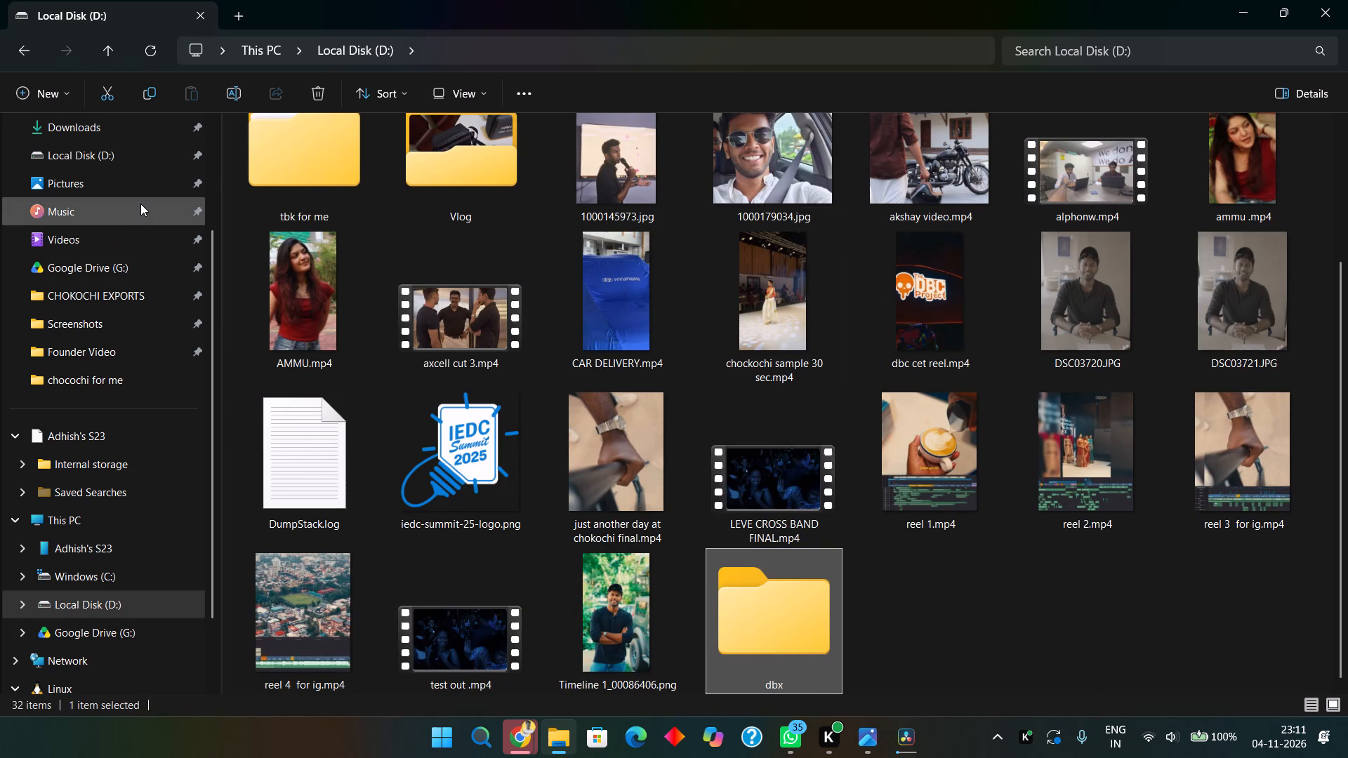
Extract CLIP-20261104T165618Z-1-002.zip from Downloads into its default folder.
scroll(140, 204, "up", 2)
double_click(90, 267)
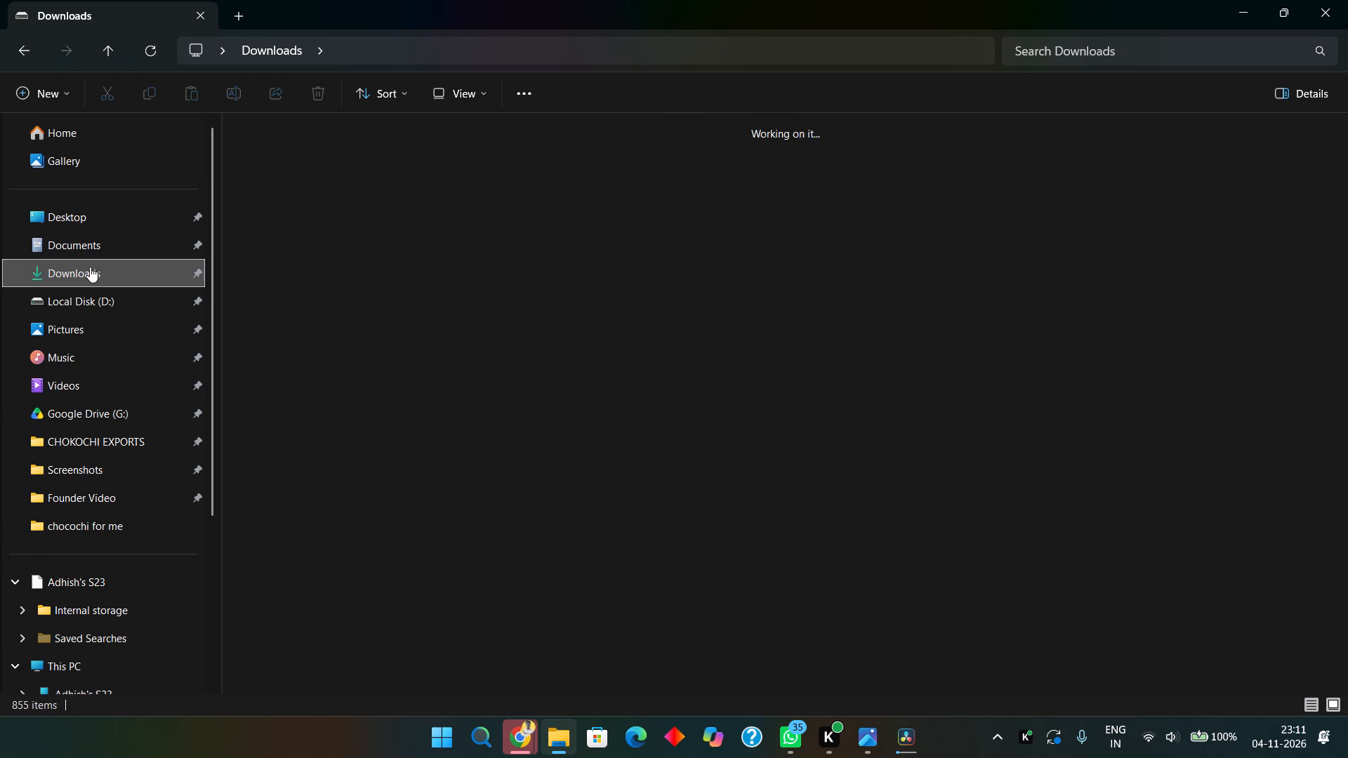
left_click(360, 180)
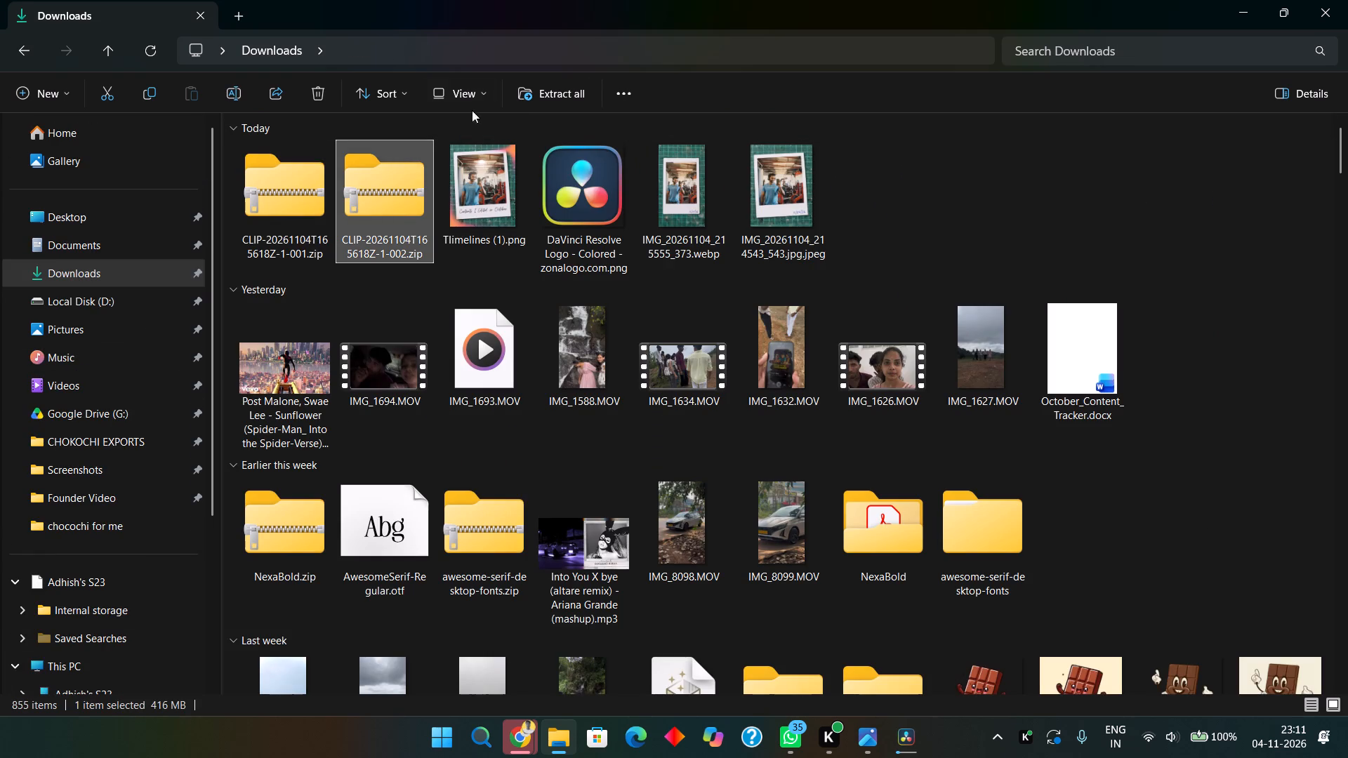
left_click(534, 95)
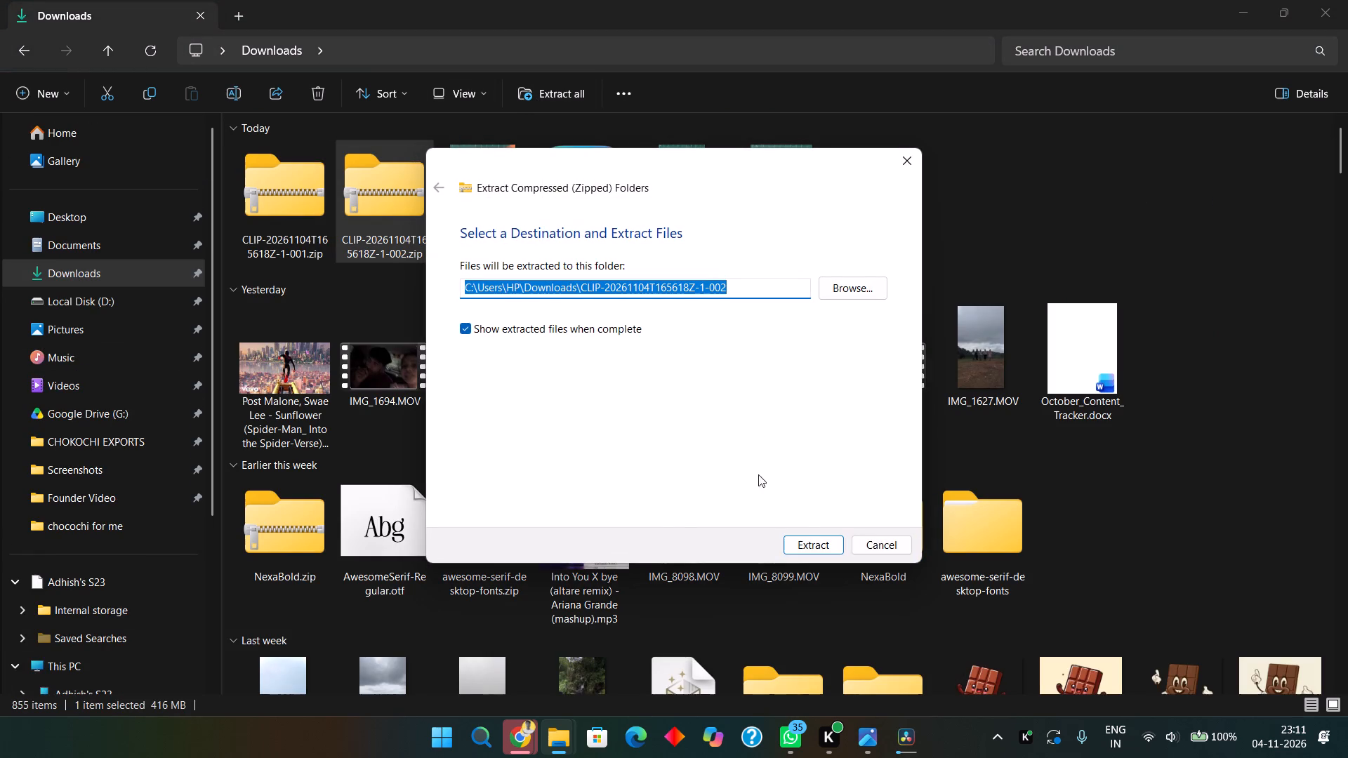
left_click(811, 540)
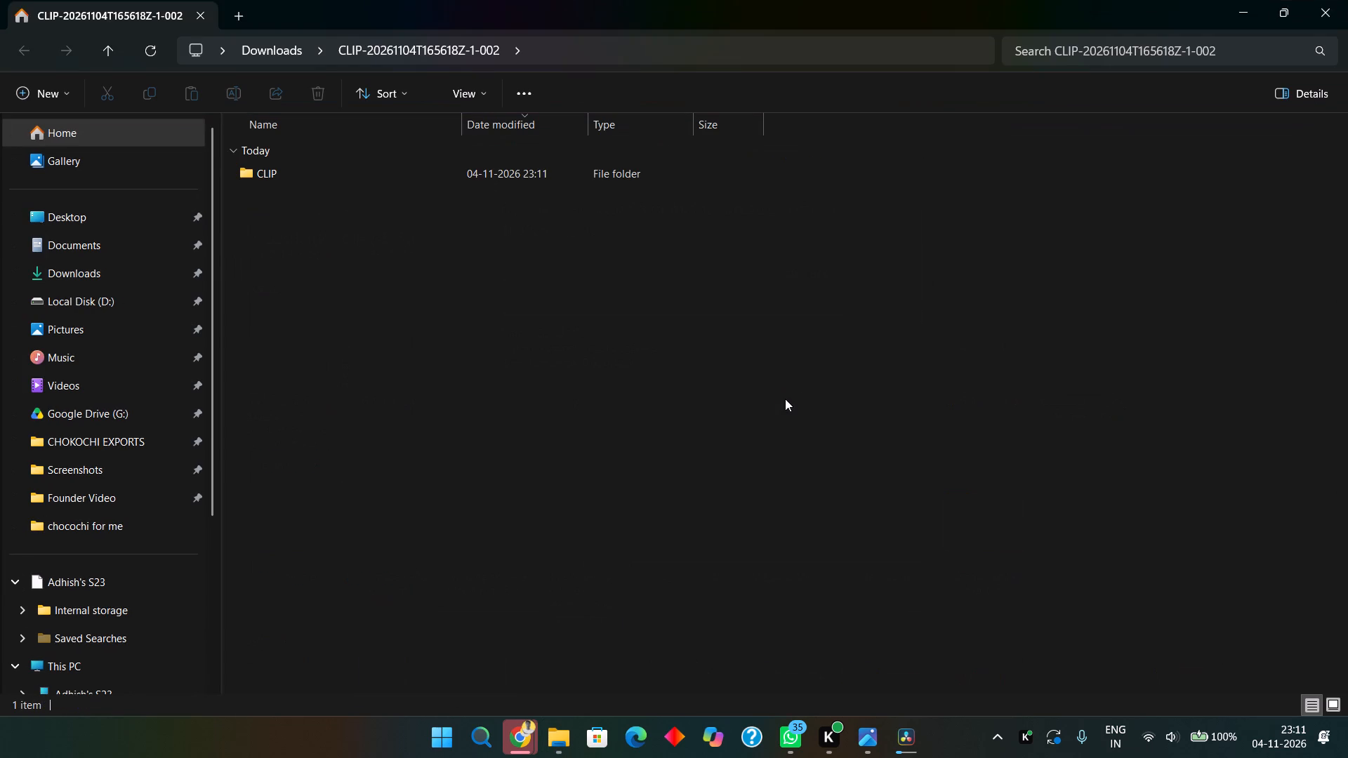
Move all the MP4 files from the extracted CLIP folder into the dbx folder on Local Disk (D:).
double_click(557, 178)
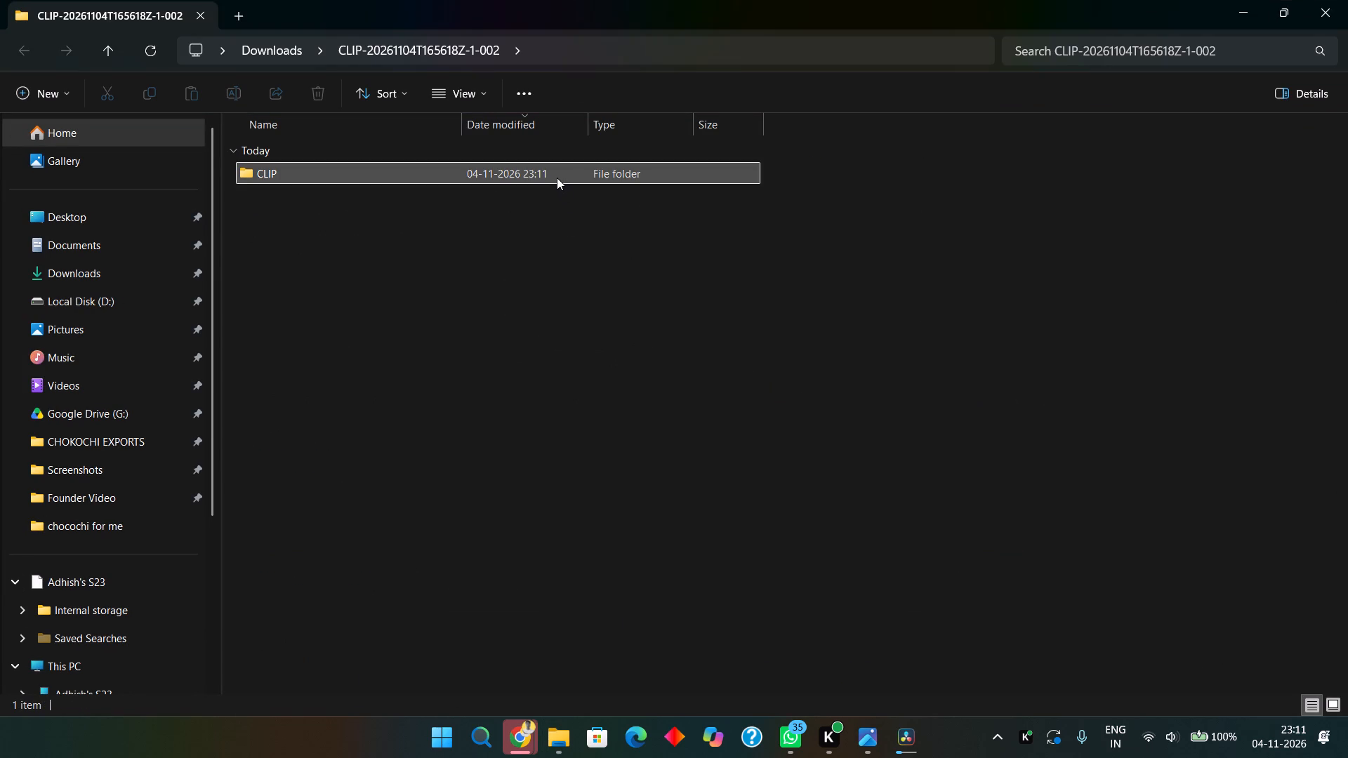
left_click(557, 178)
key("ctrl+a")
key("ctrl+x")
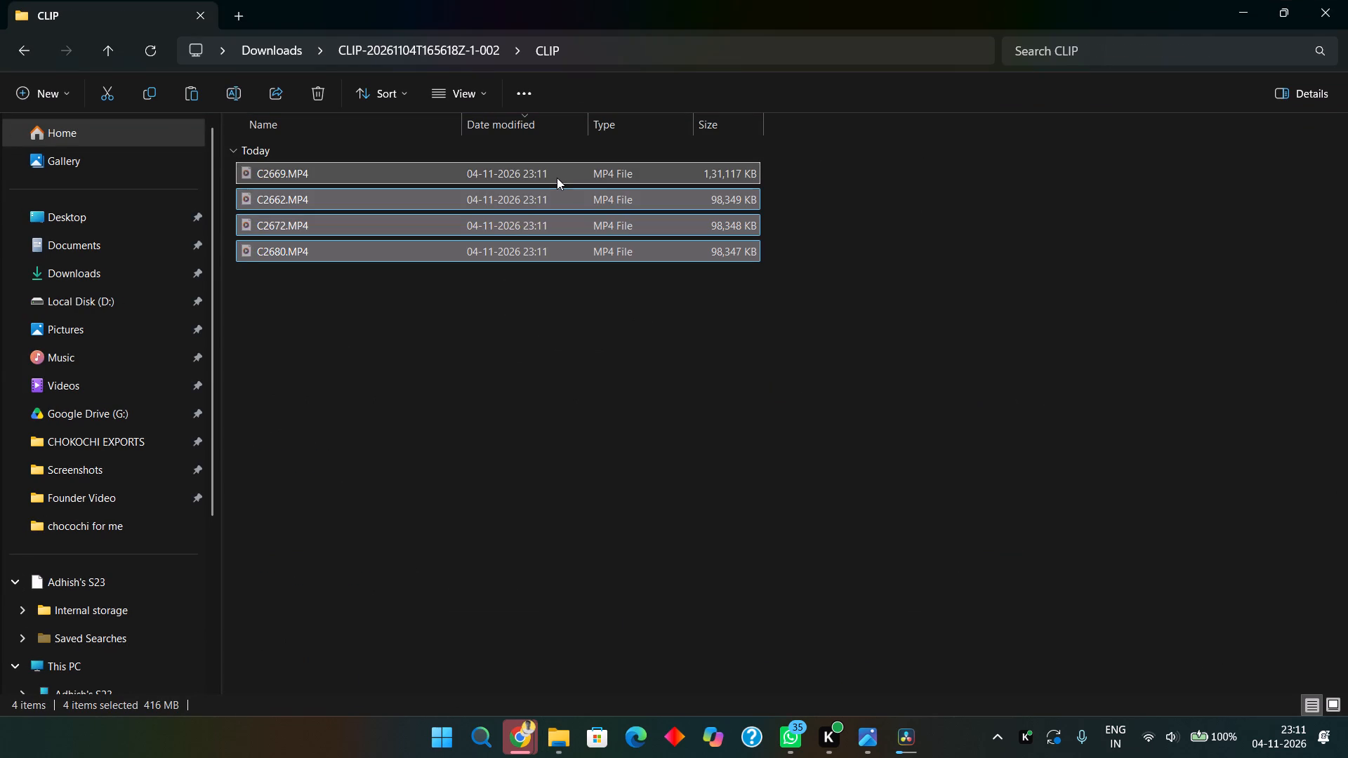
left_click(92, 306)
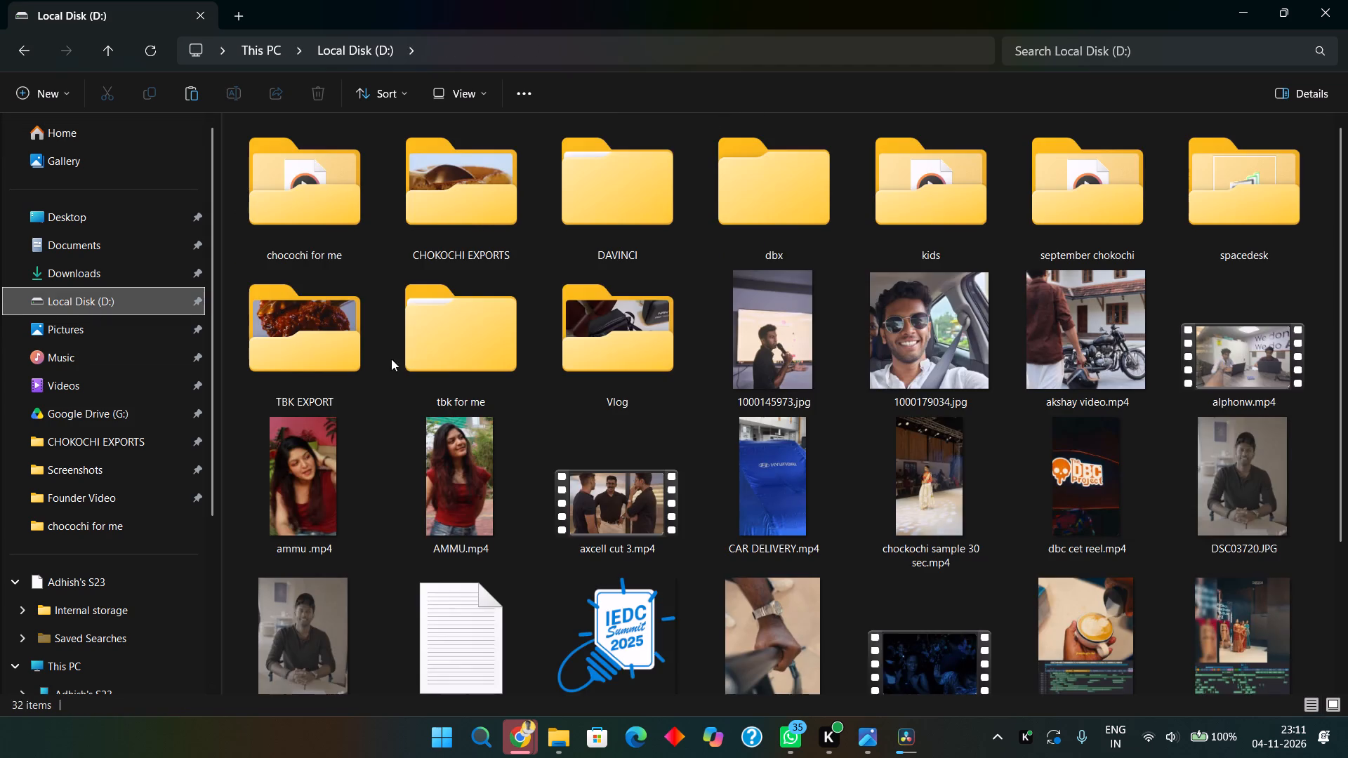
scroll(616, 409, "down", 10)
scroll(687, 536, "up", 7)
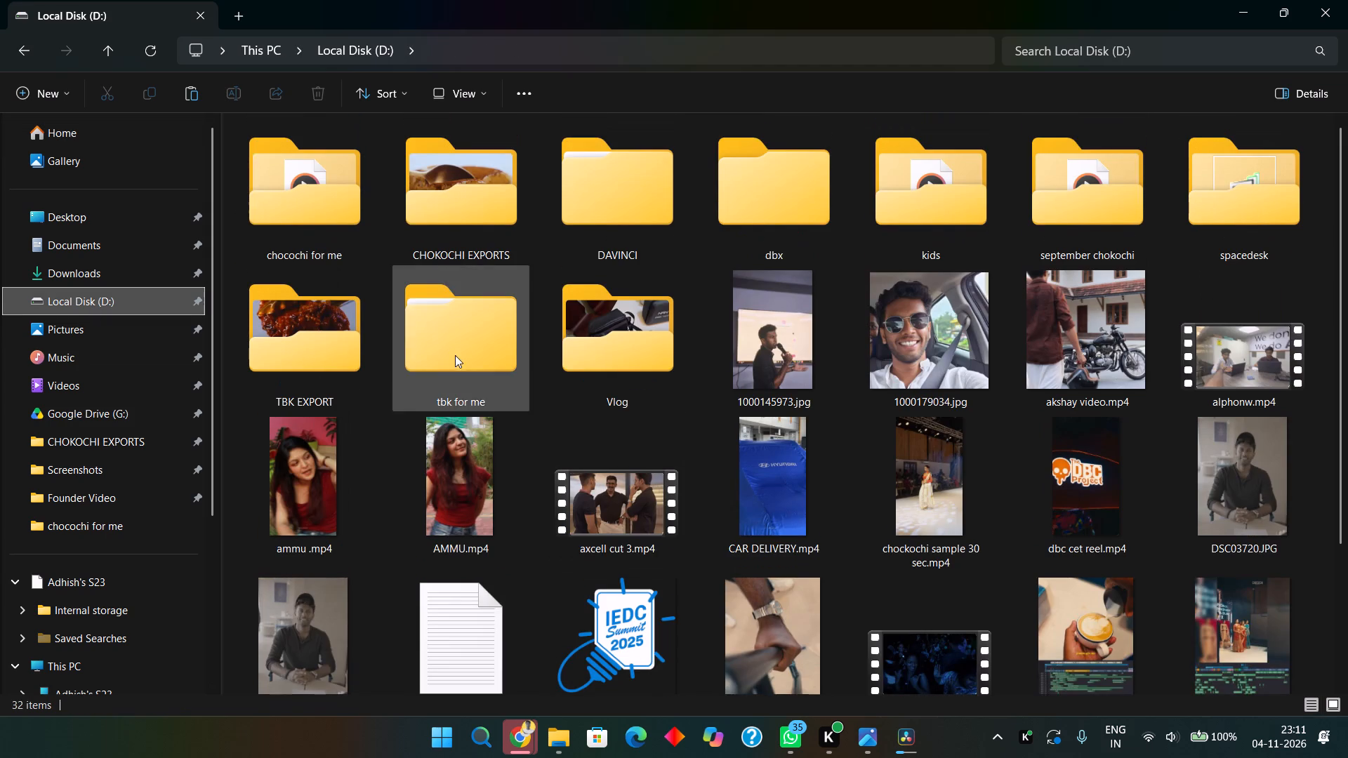
double_click(819, 220)
left_click(819, 220)
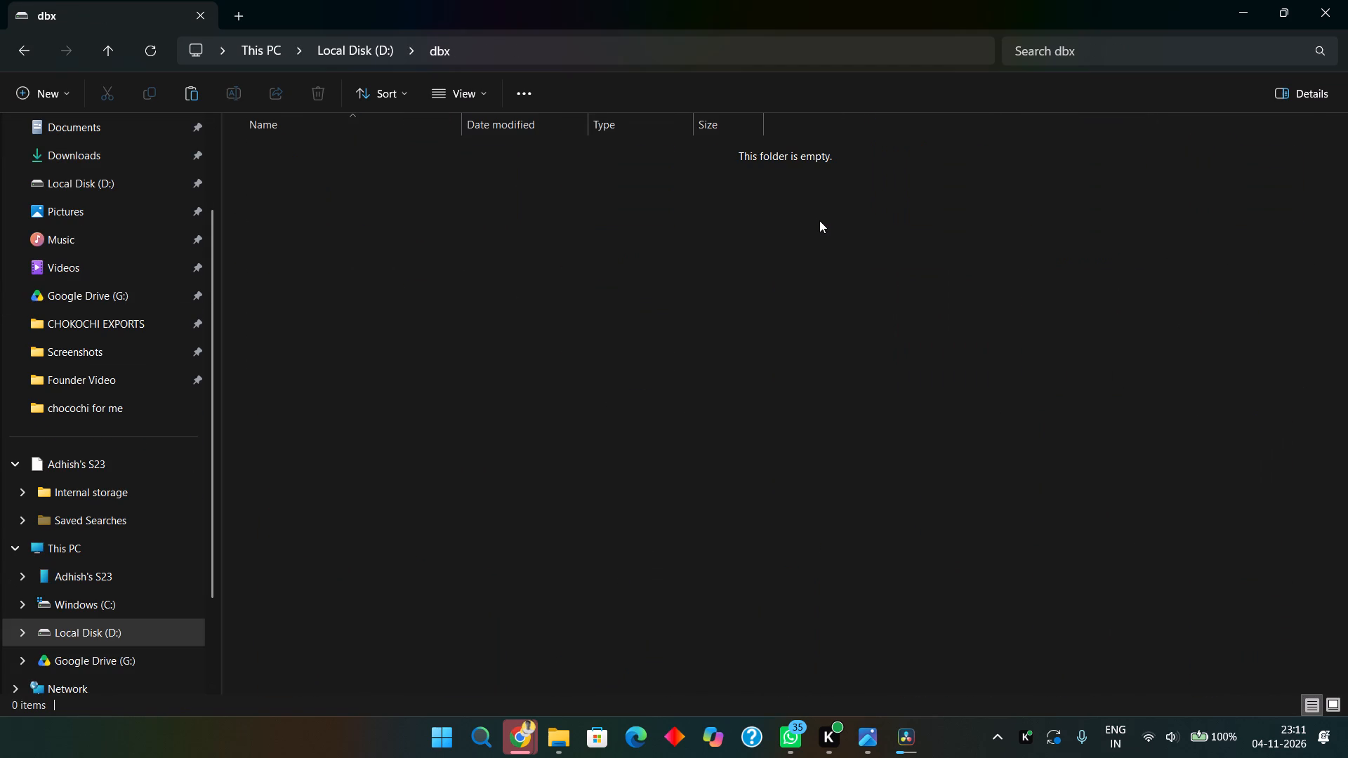
key("ctrl+v")
Extract CLIP-20261104T165618Z-1-001.zip from Downloads with D:\dbx as the destination.
left_click(133, 193)
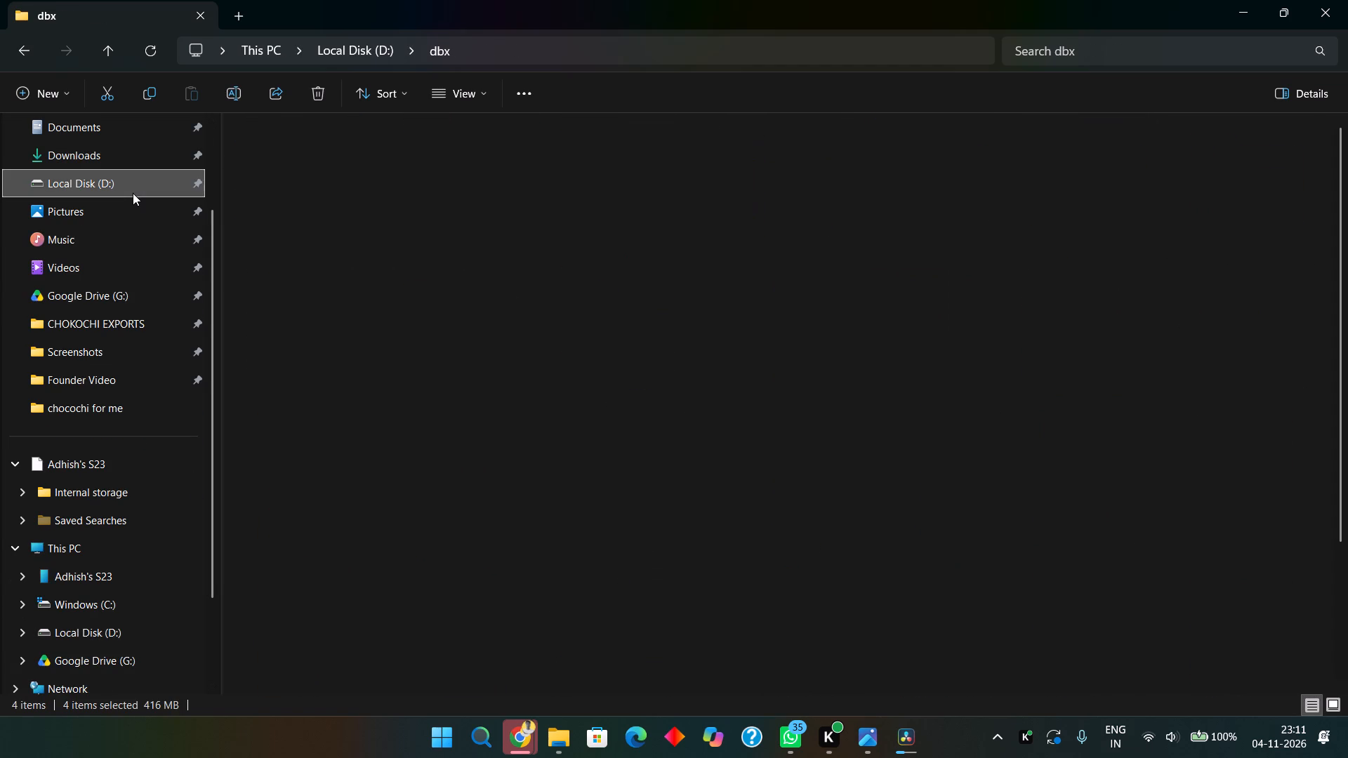
double_click(128, 168)
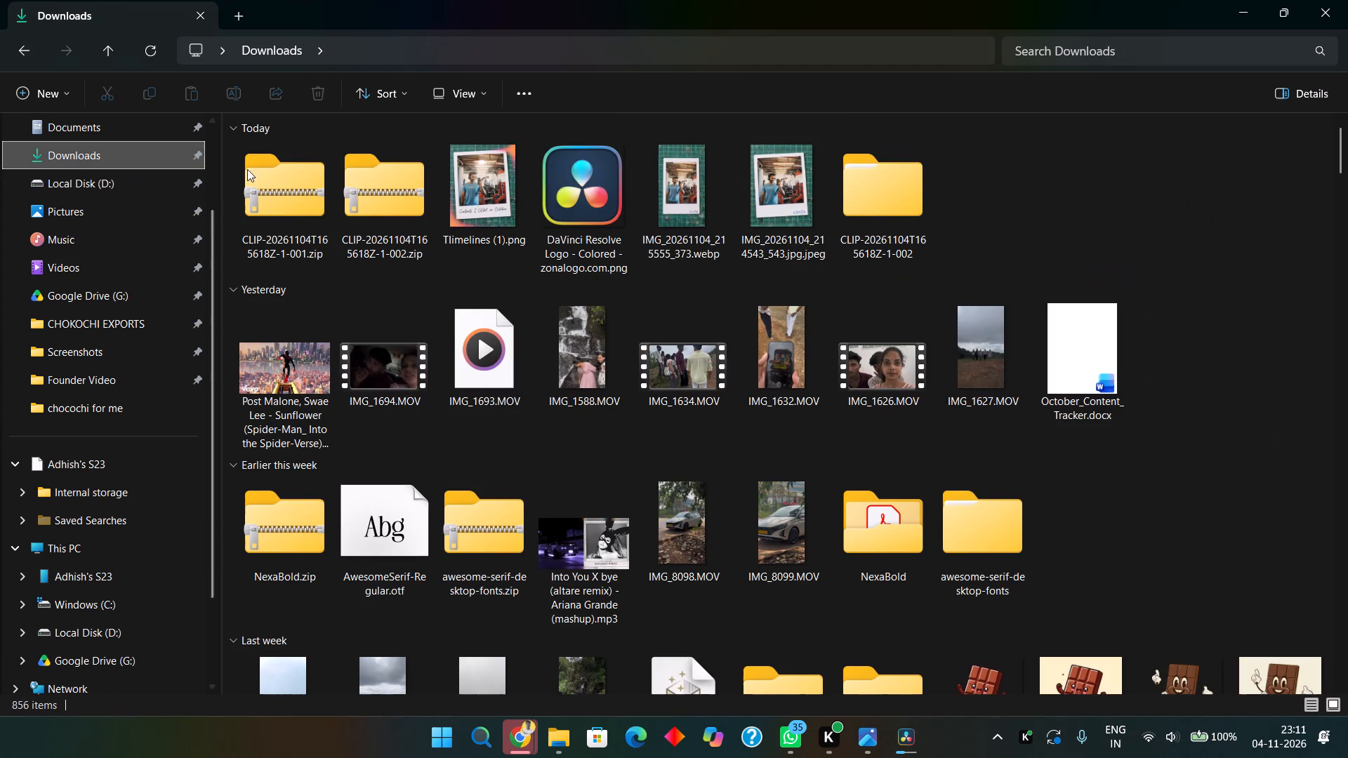
left_click(333, 192)
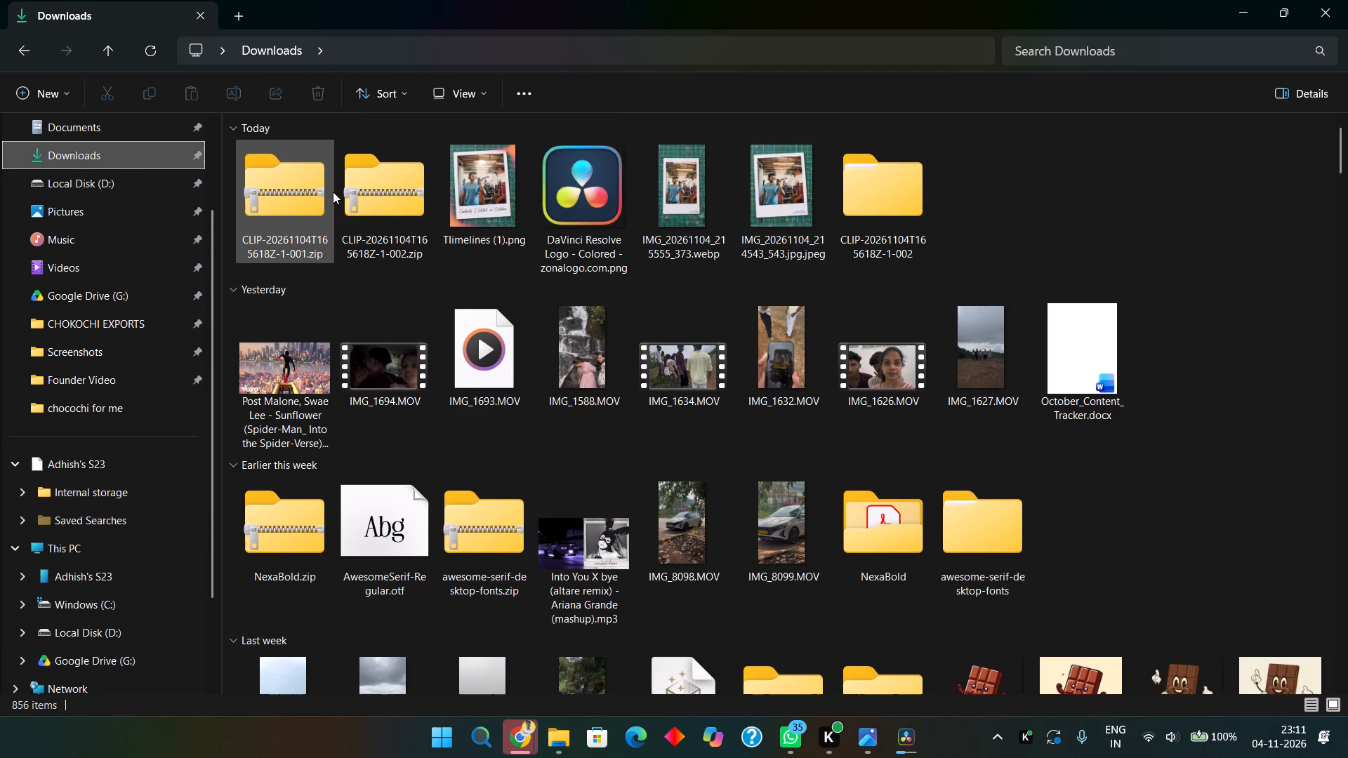
left_click(540, 98)
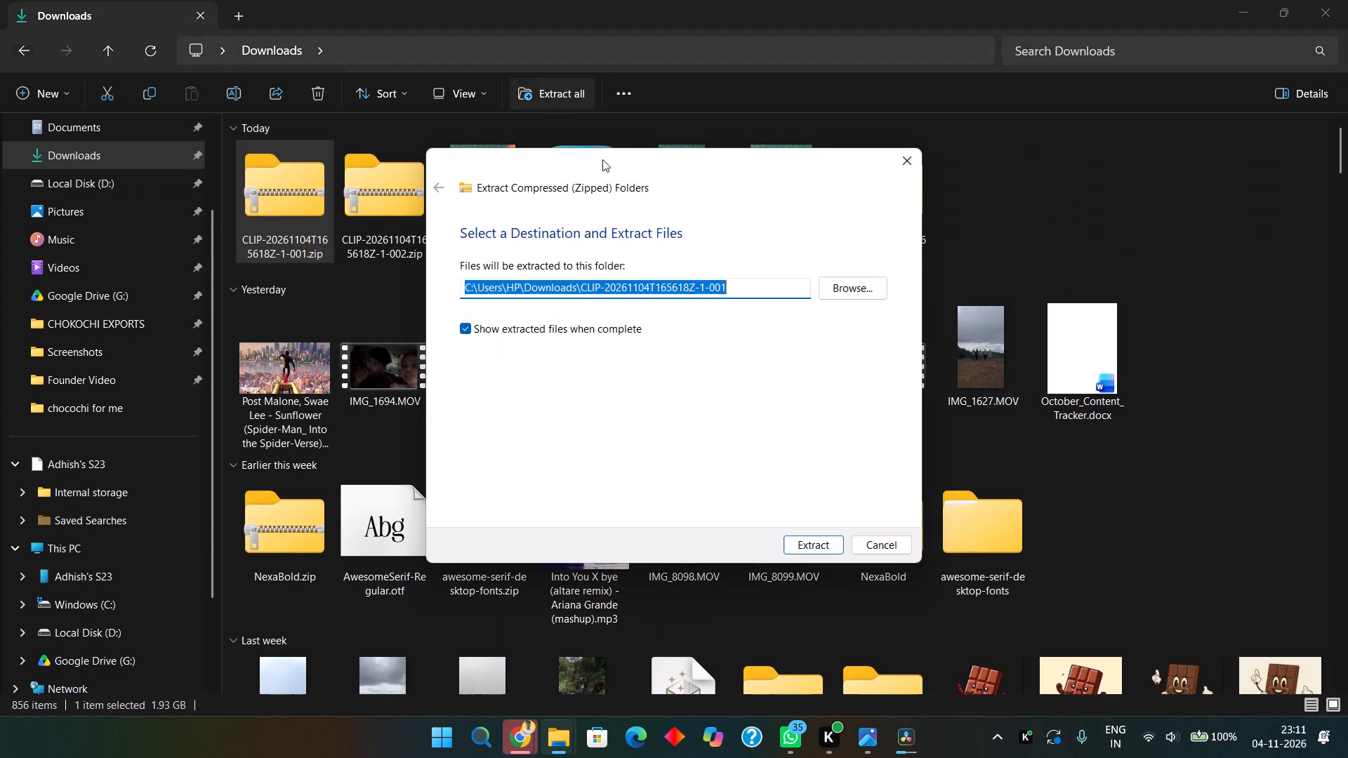
left_click(853, 291)
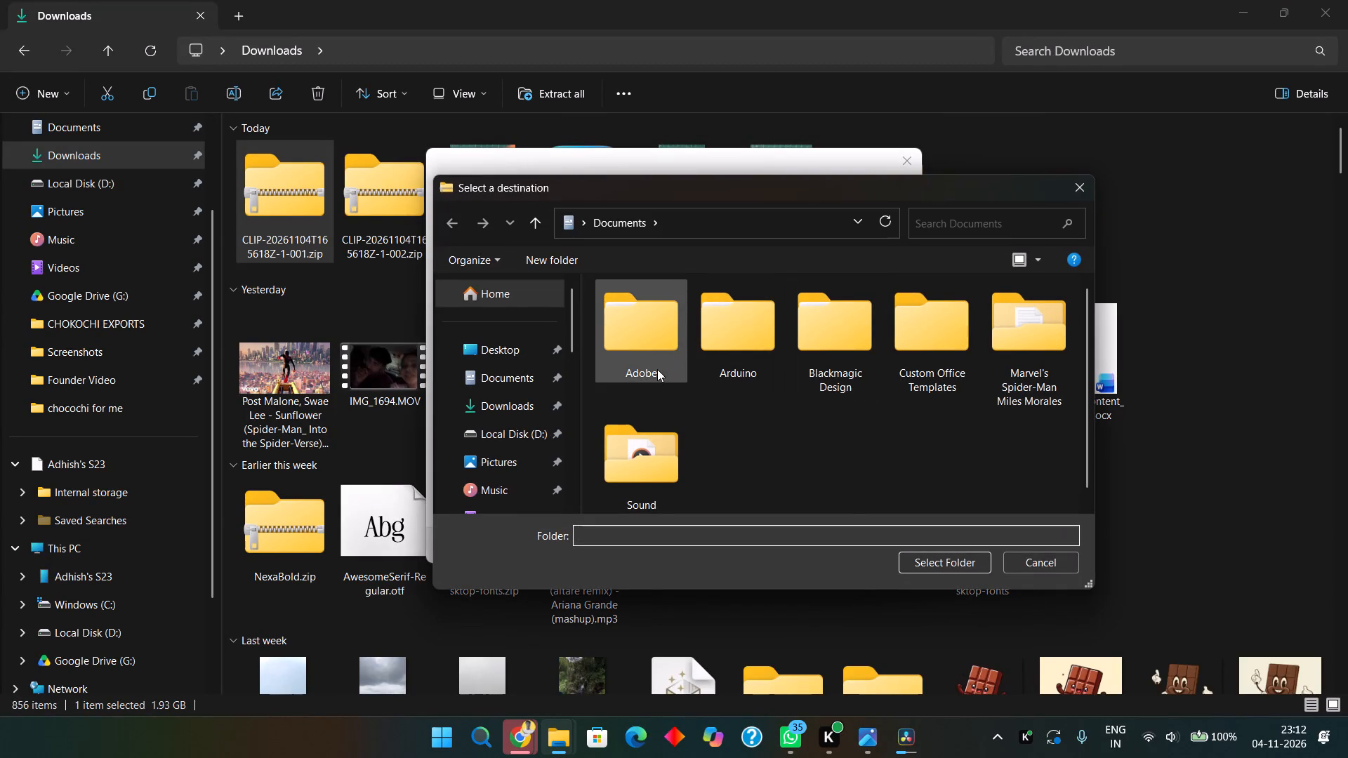
double_click(534, 438)
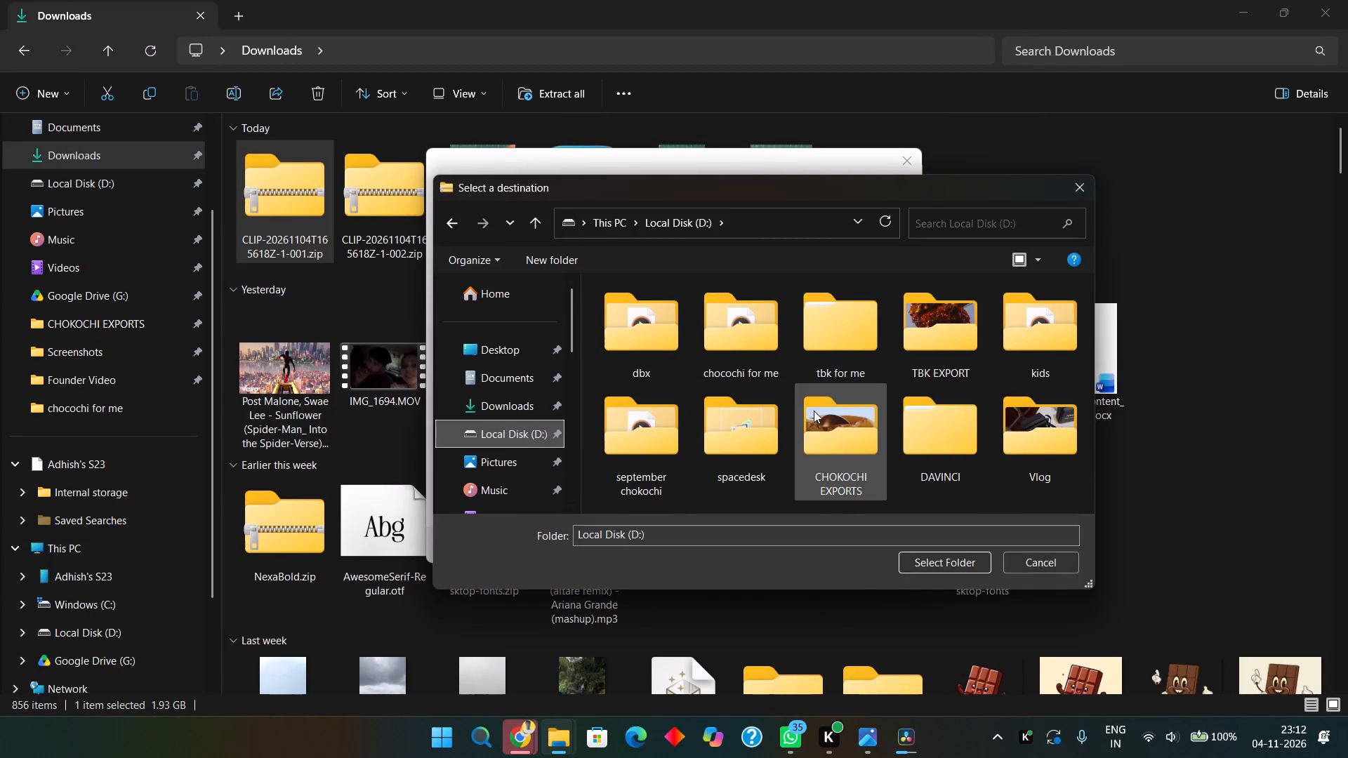
scroll(814, 411, "down", 1)
double_click(654, 340)
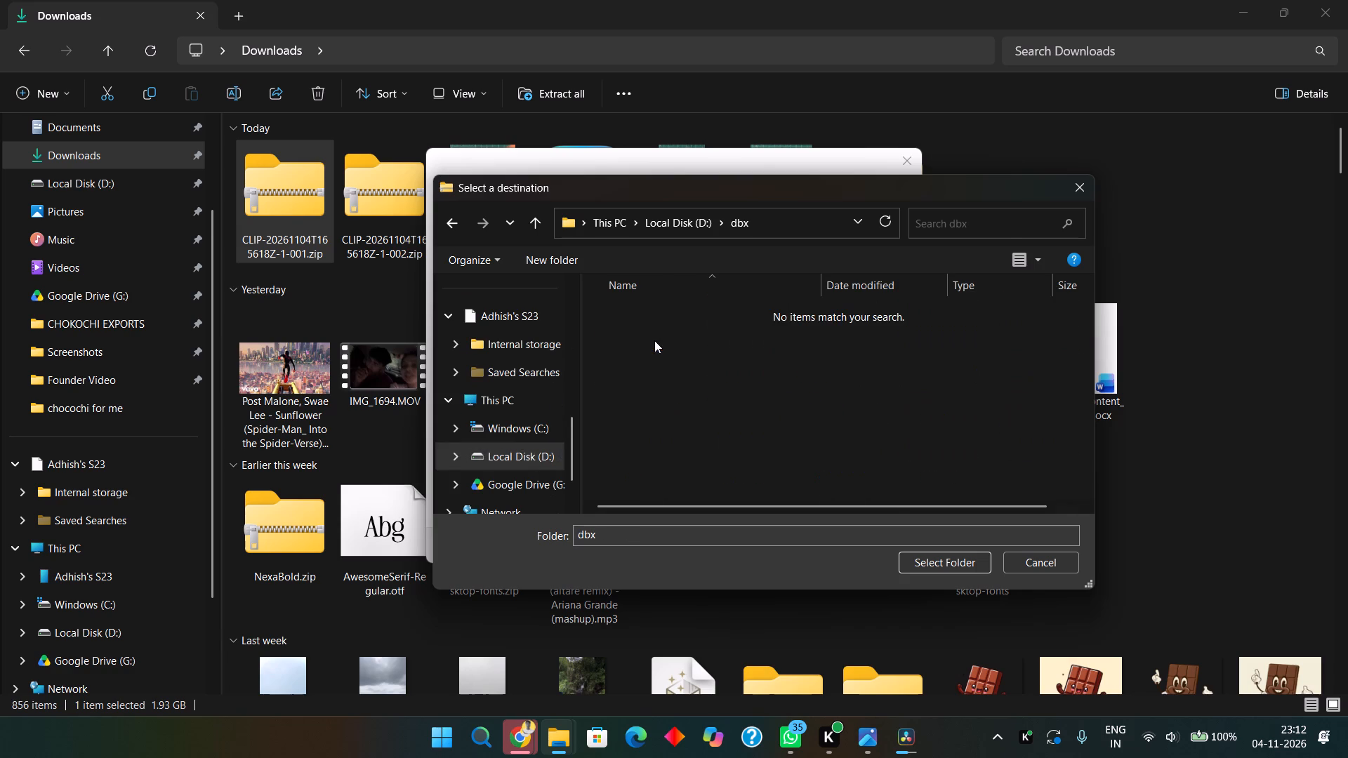
left_click(949, 564)
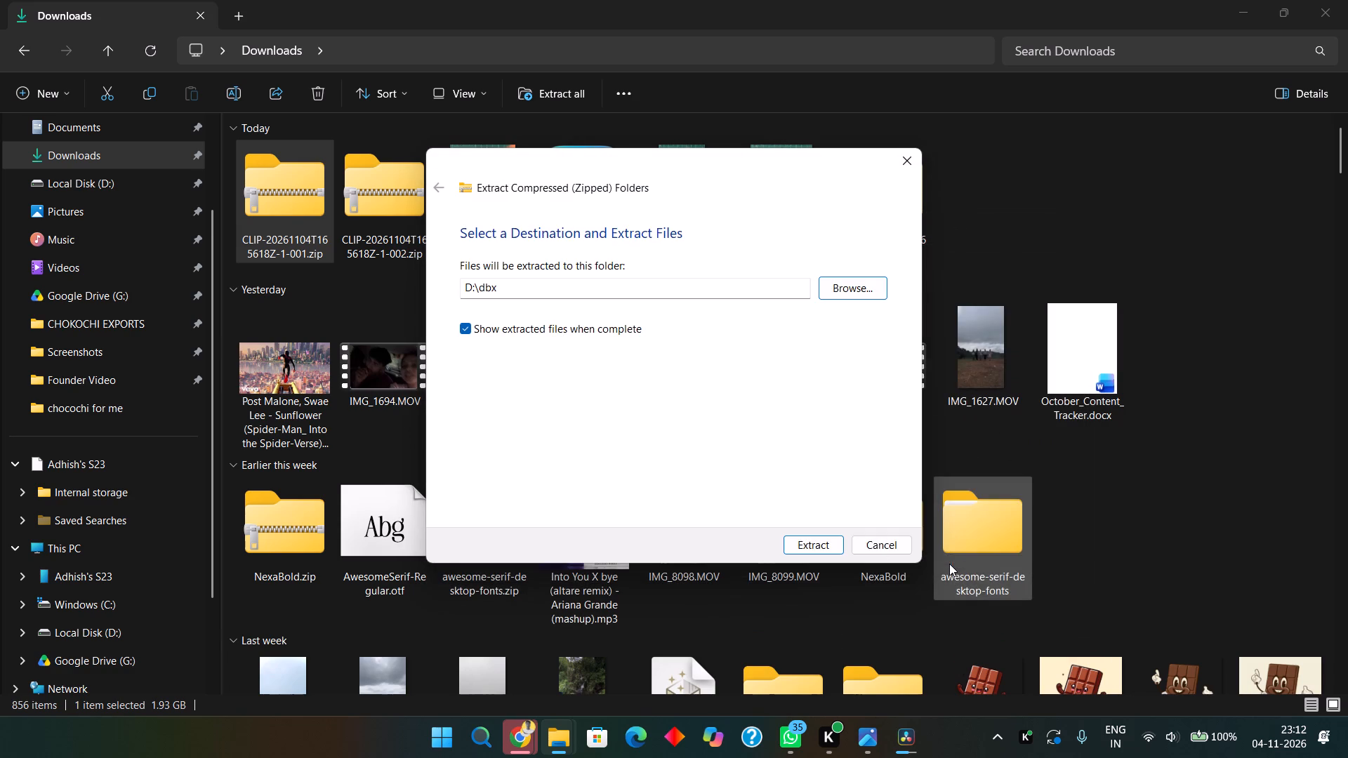
left_click(830, 540)
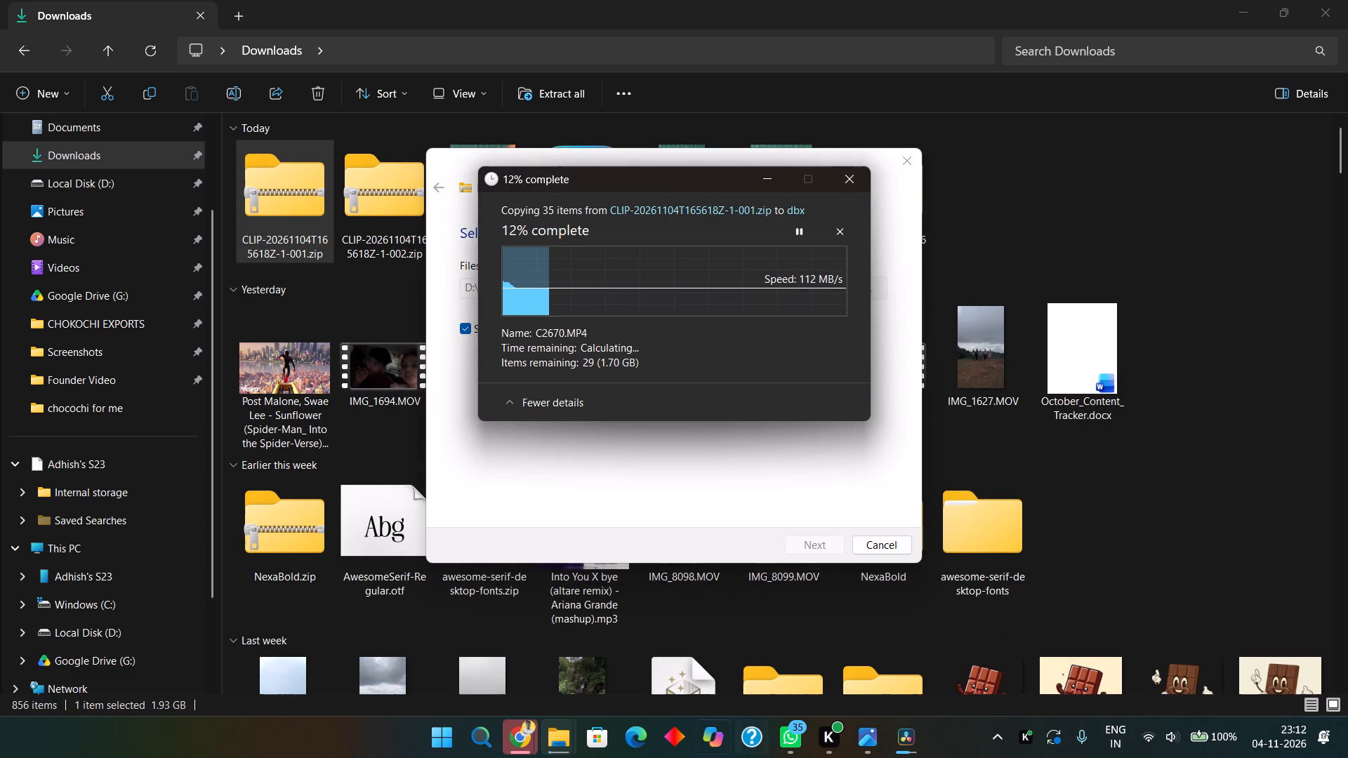
Check the Timeline 1 render progress in DaVinci Resolve and return to the running extraction.
left_click(894, 738)
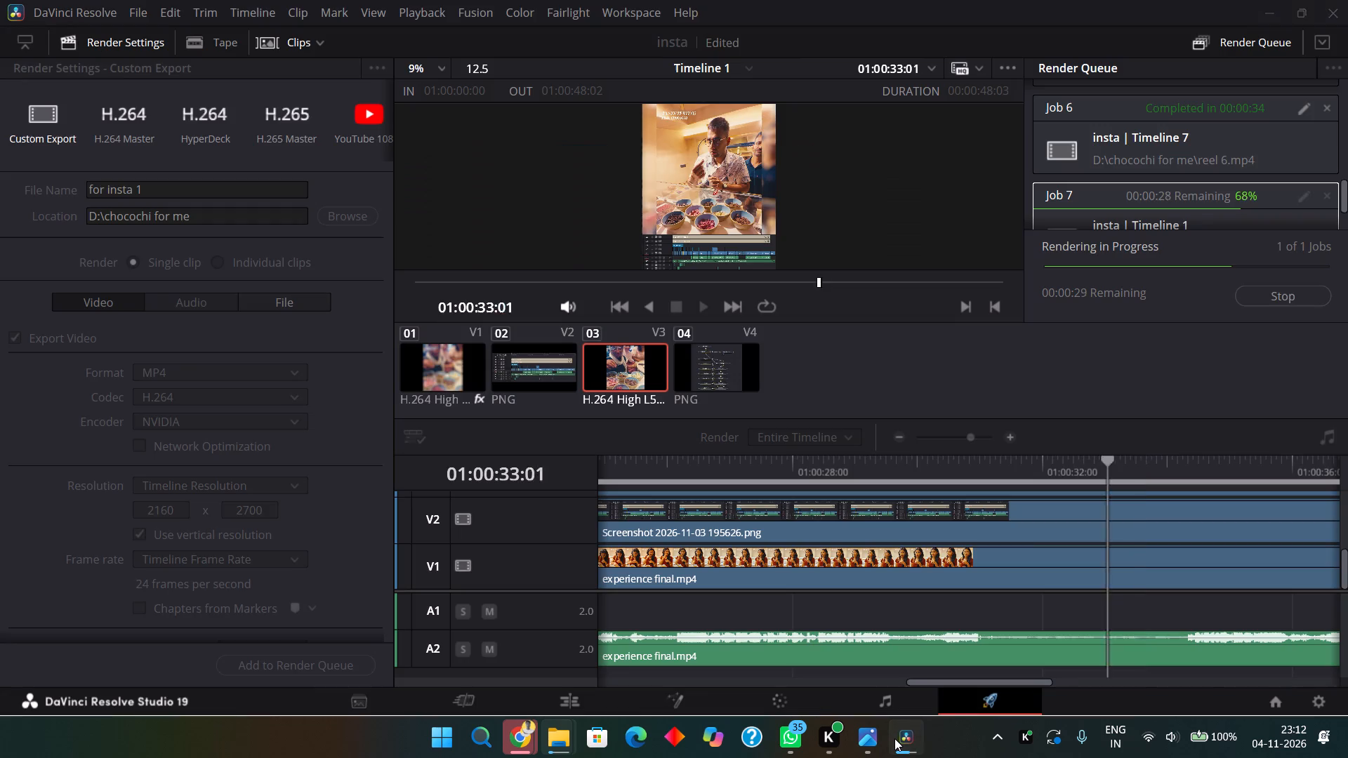
left_click(1278, 4)
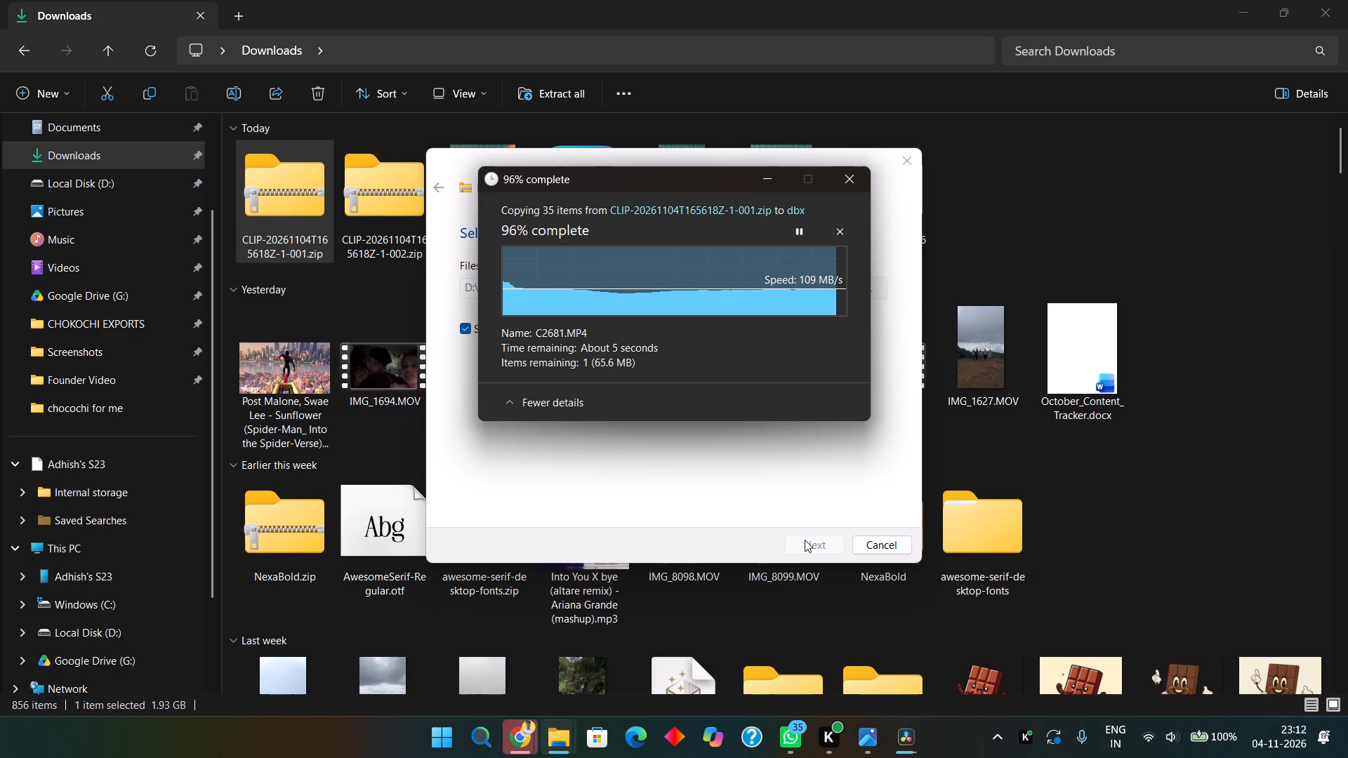
left_click(805, 540)
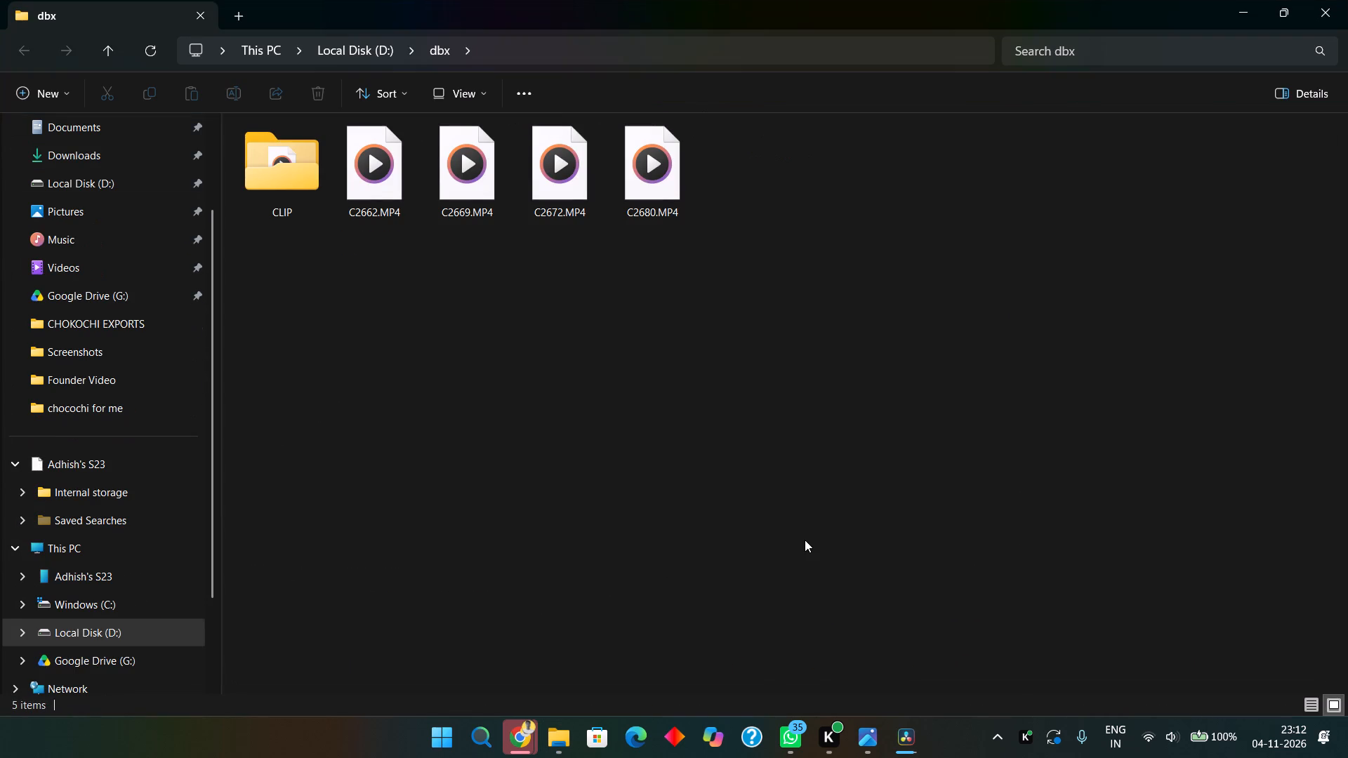
Open the extracted CLIP folder inside D:\dbx and check its MP4 clips, including C2642.MP4.
double_click(321, 201)
double_click(321, 201)
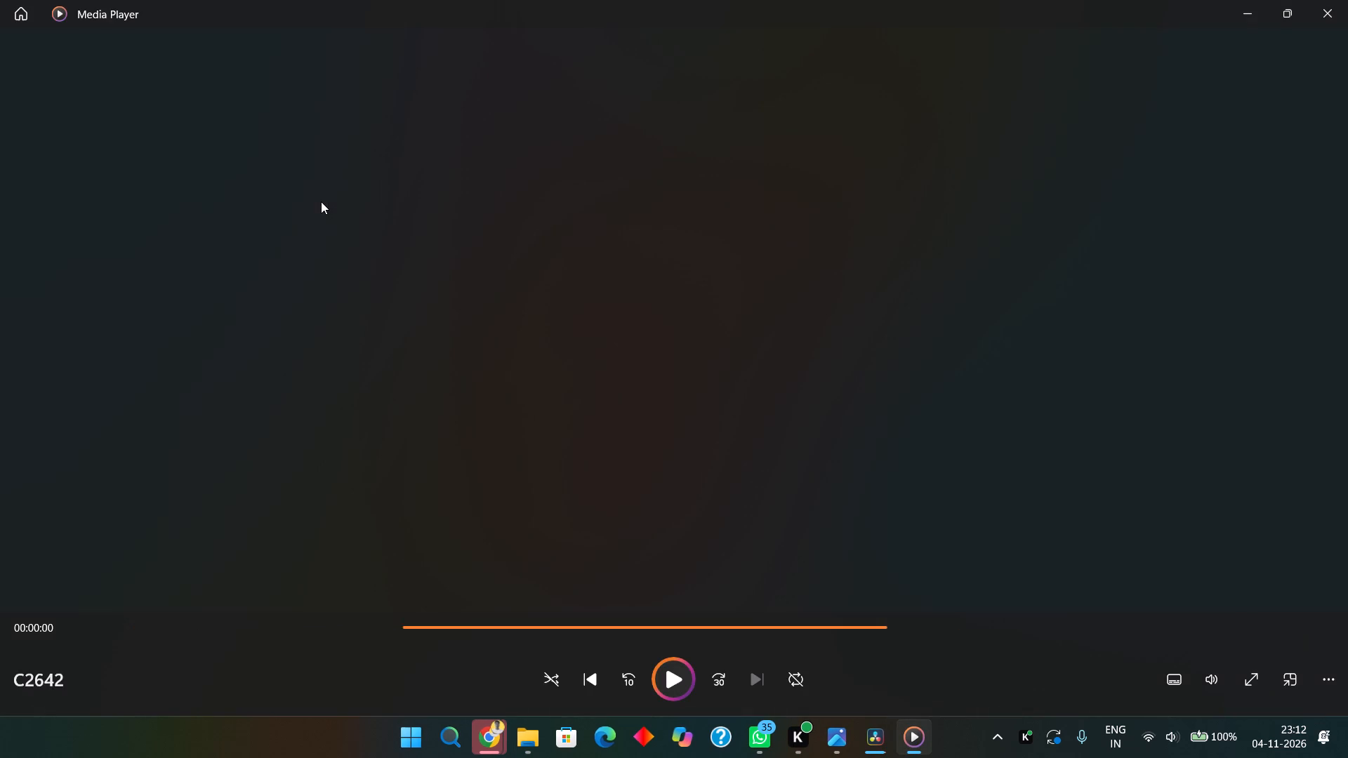
left_click(1347, 1)
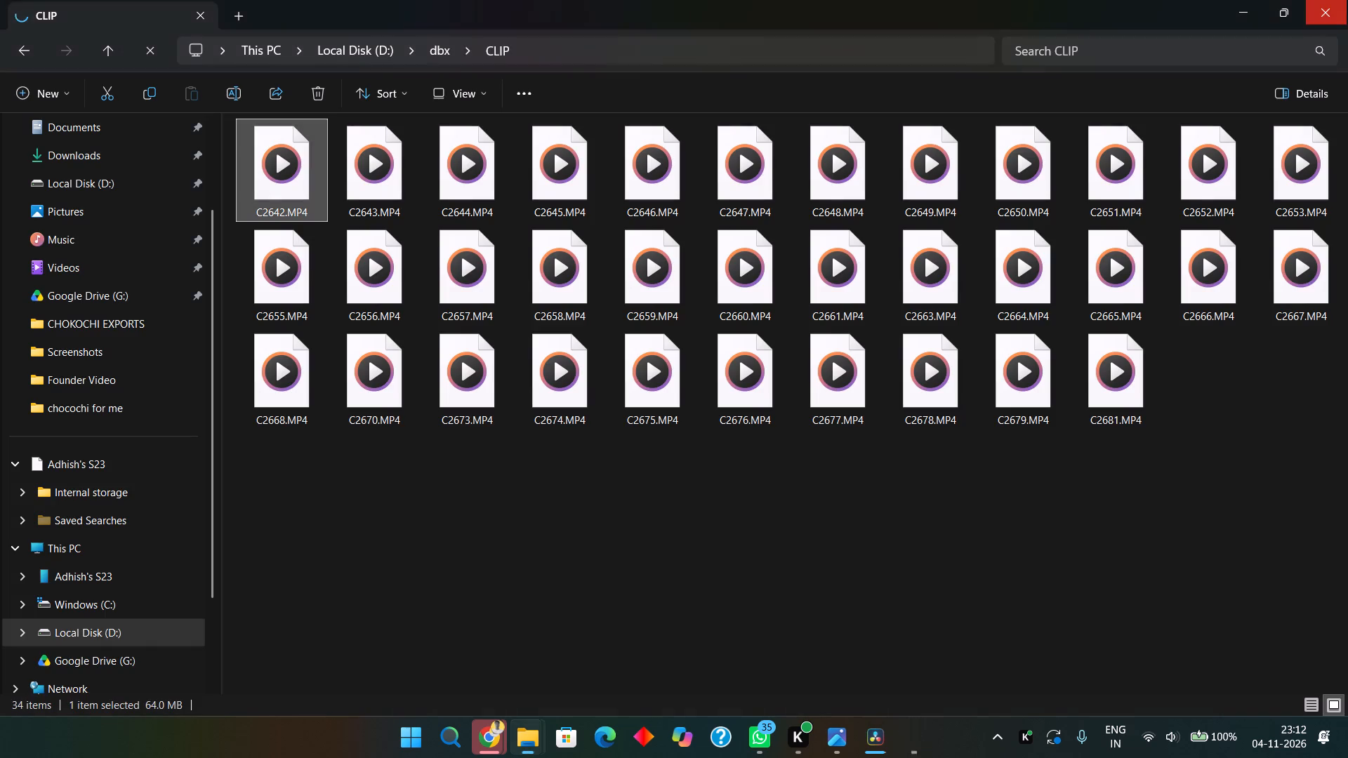
left_click(1071, 458)
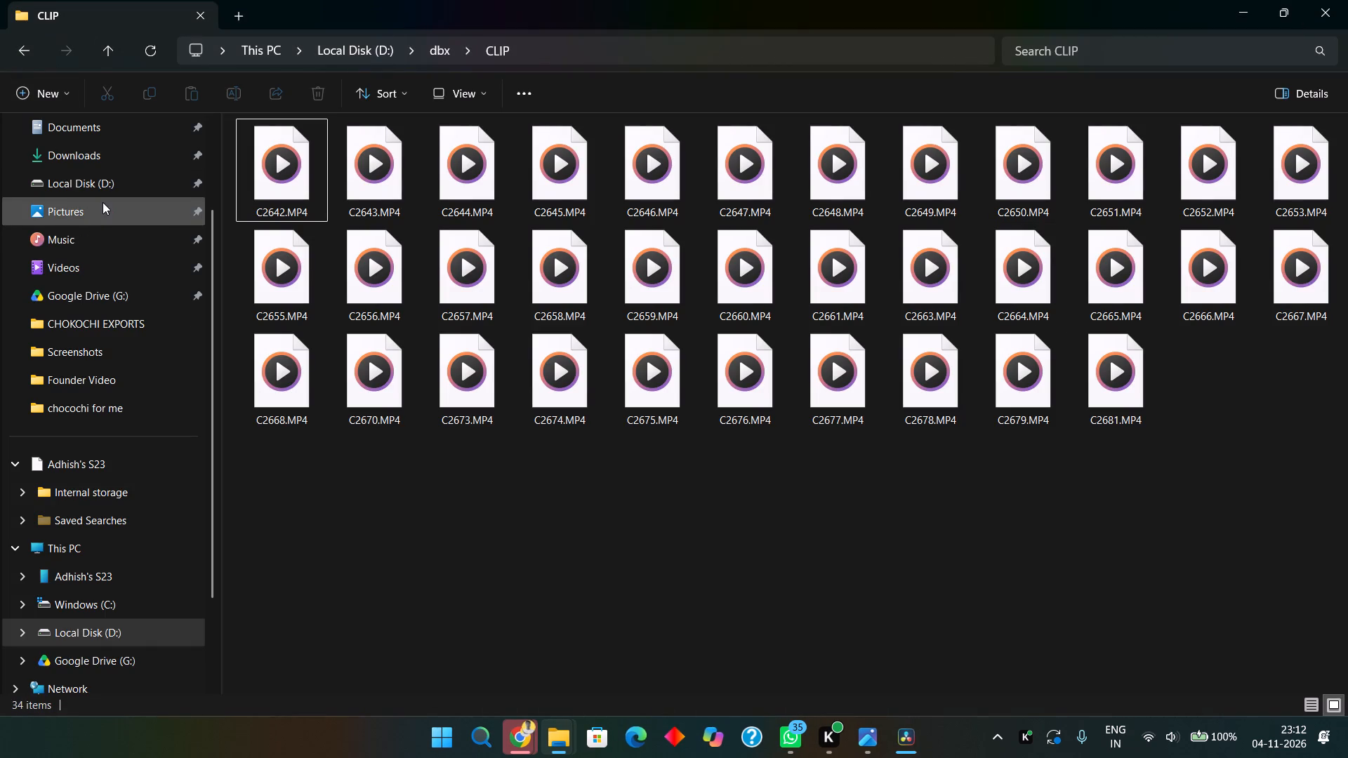
Go to the Downloads folder and check the two CLIP-20261104T165618Z zip archives.
double_click(98, 194)
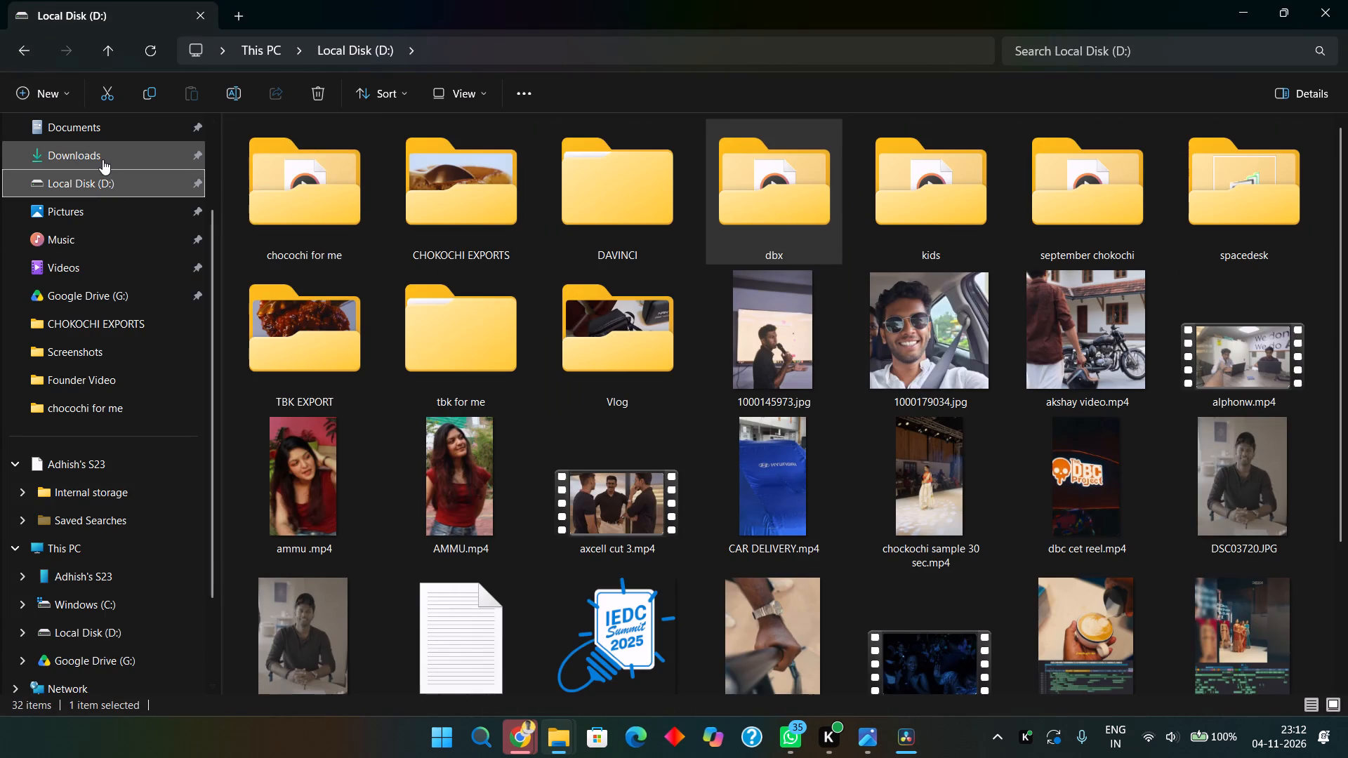
double_click(103, 159)
left_click(304, 222)
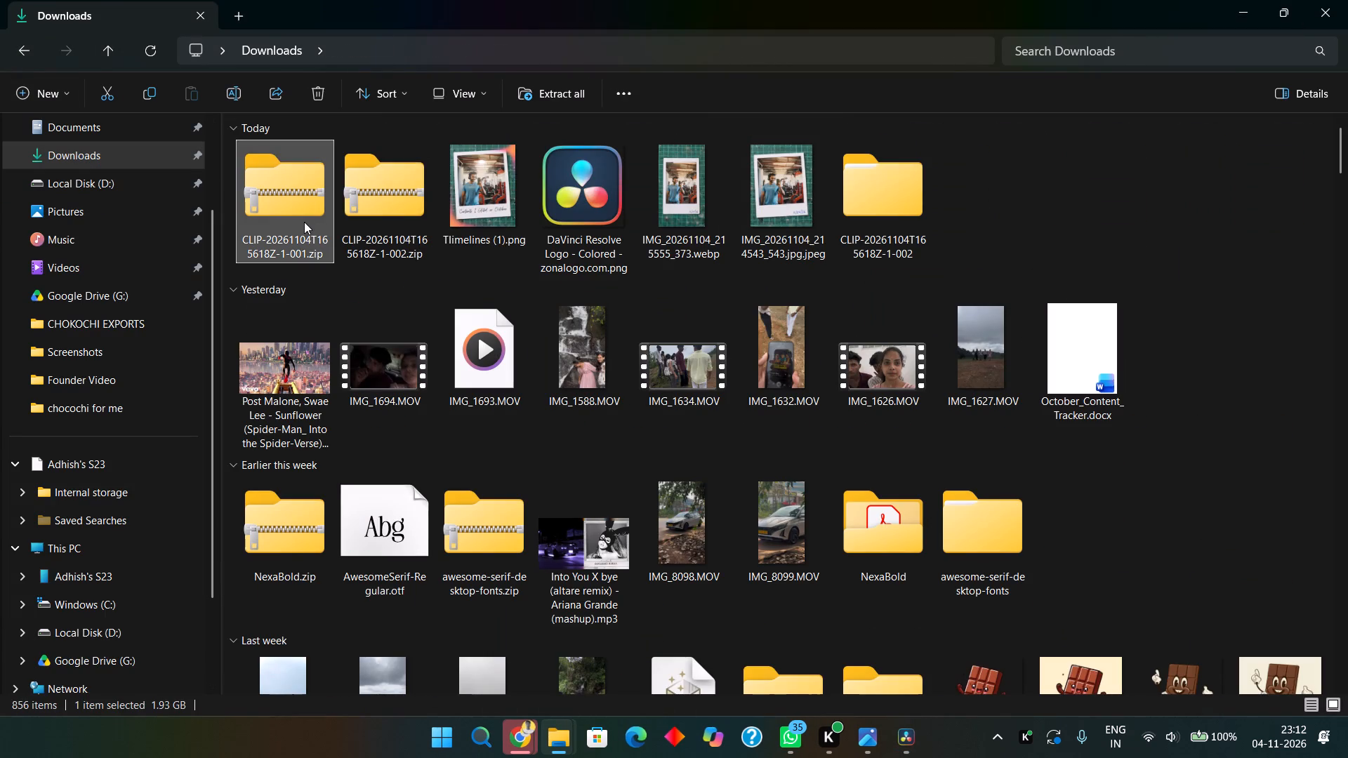
left_click(348, 236, "shift")
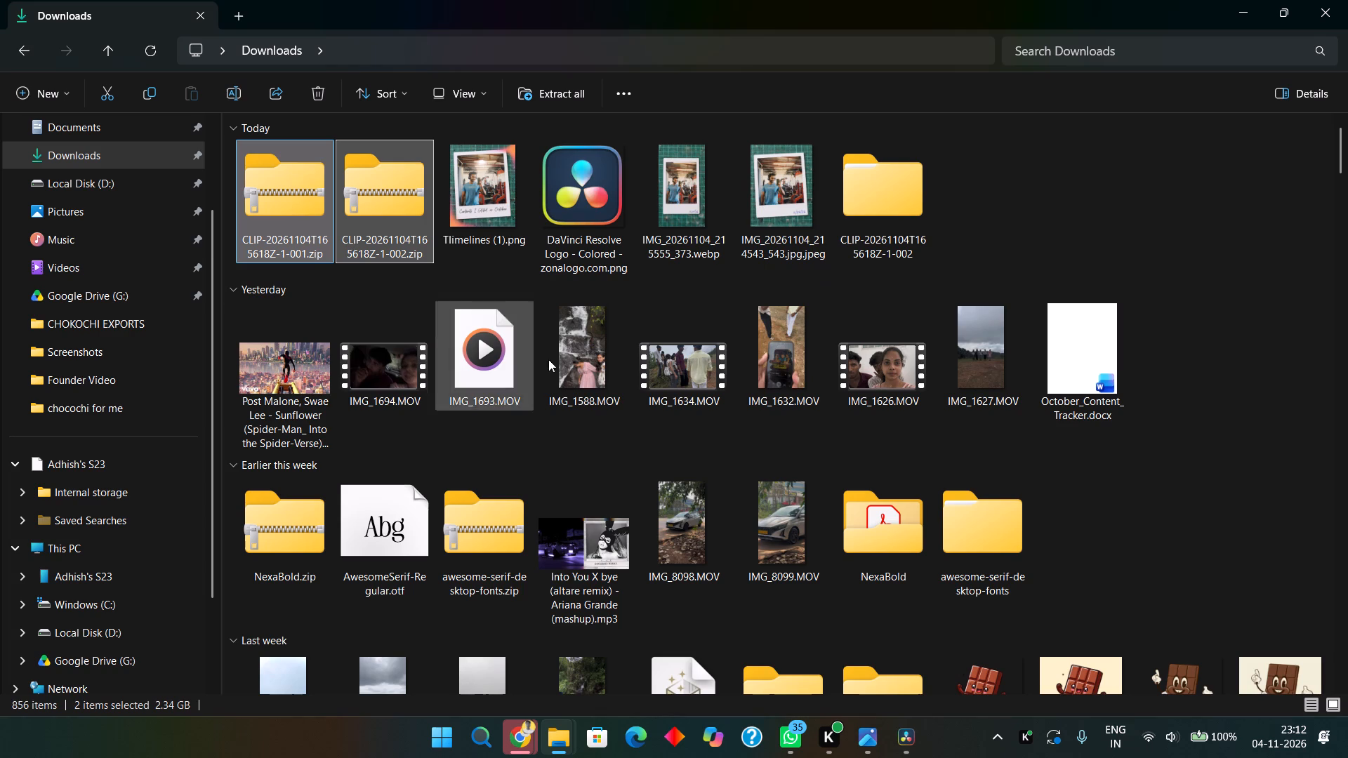
left_click(1162, 576)
key("Tab")
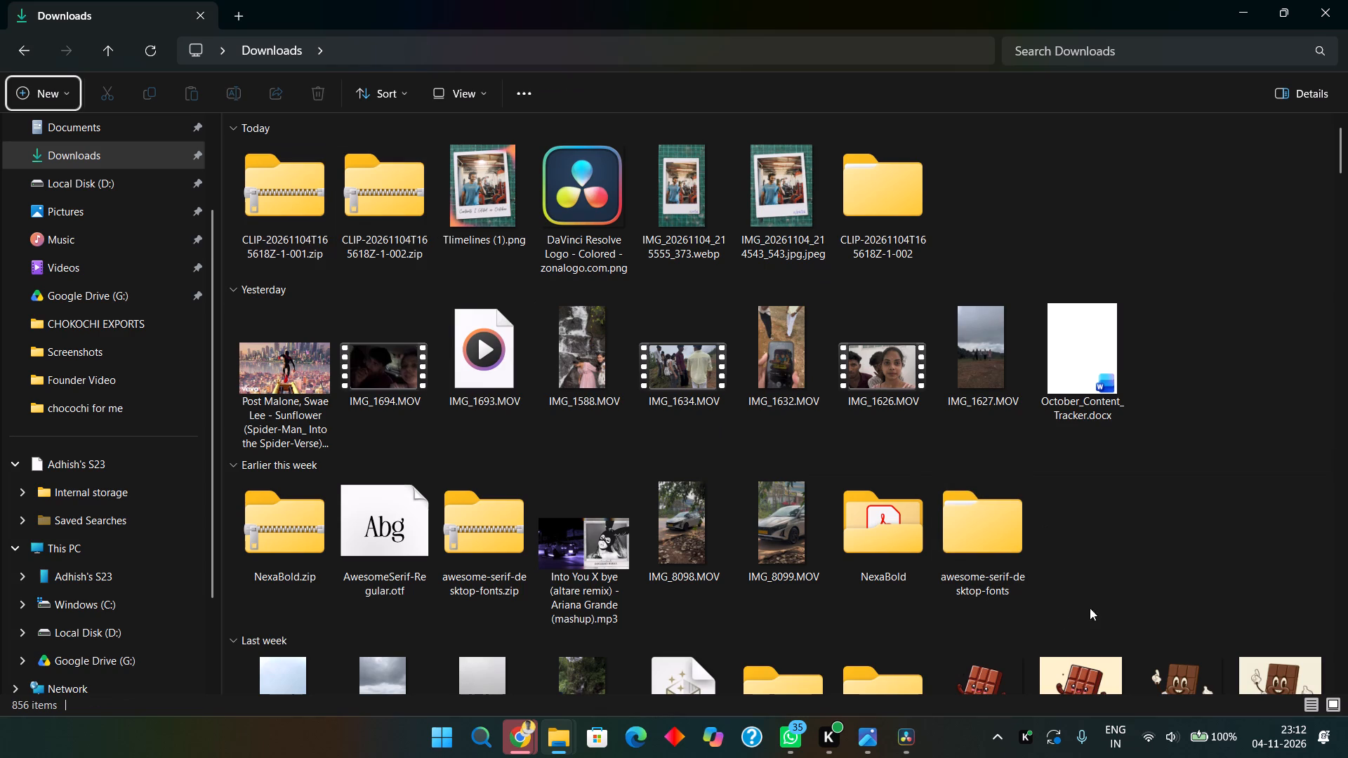
Open the chocochi for me folder on Local Disk (D:).
double_click(98, 557)
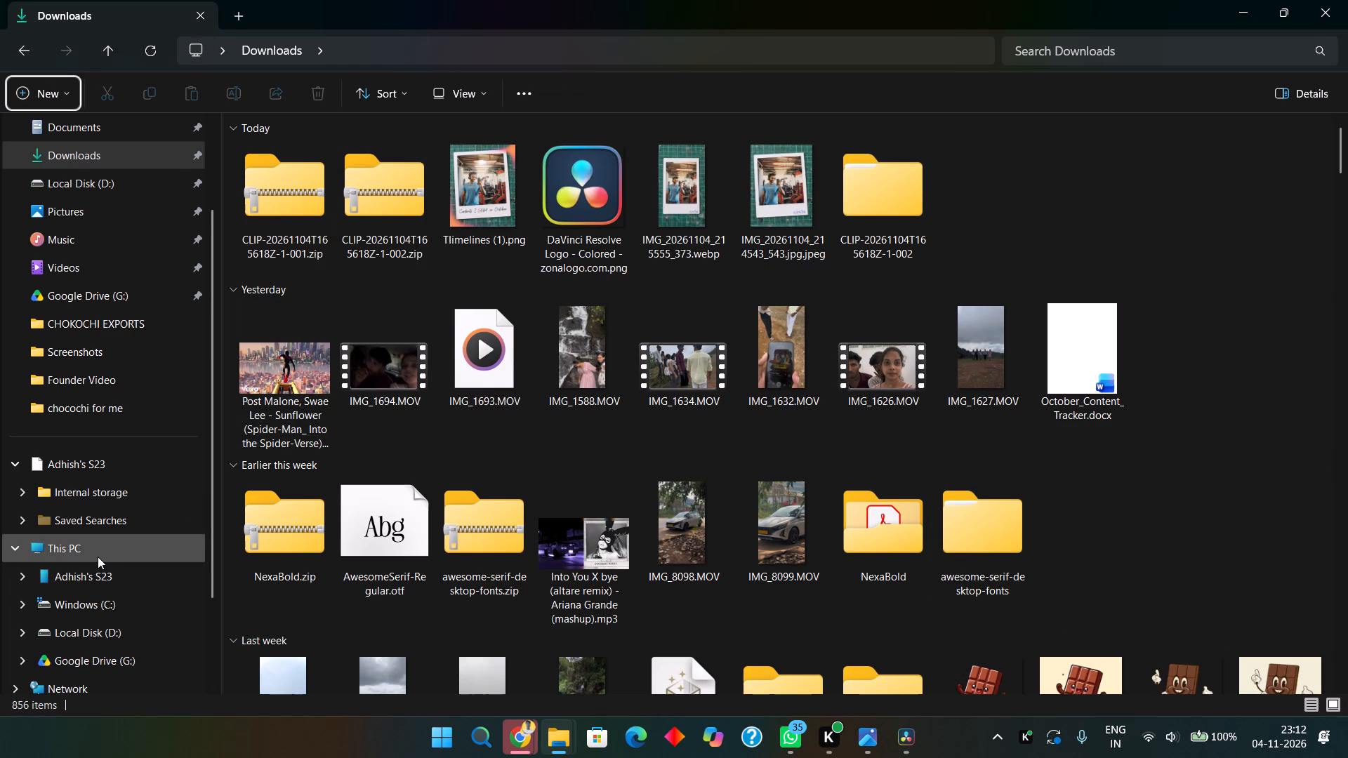
left_click(748, 157)
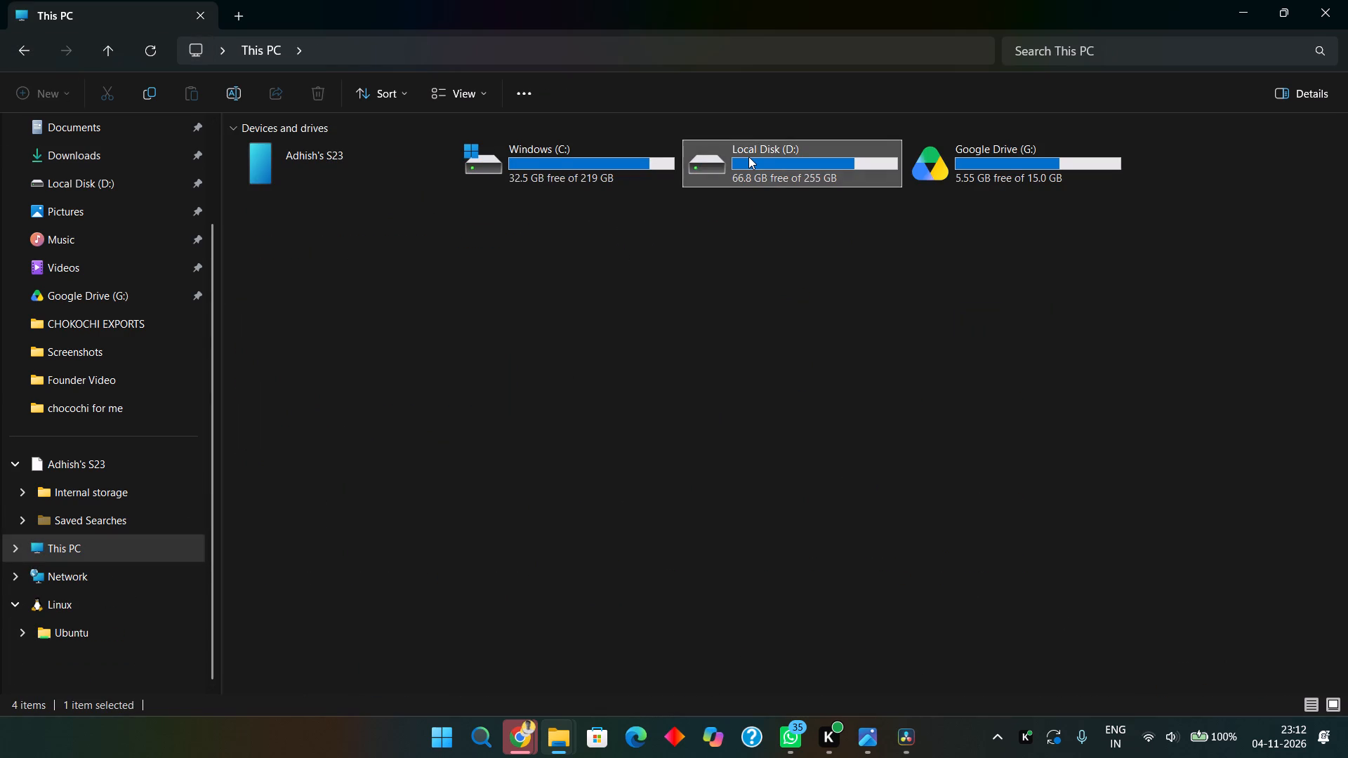
double_click(731, 161)
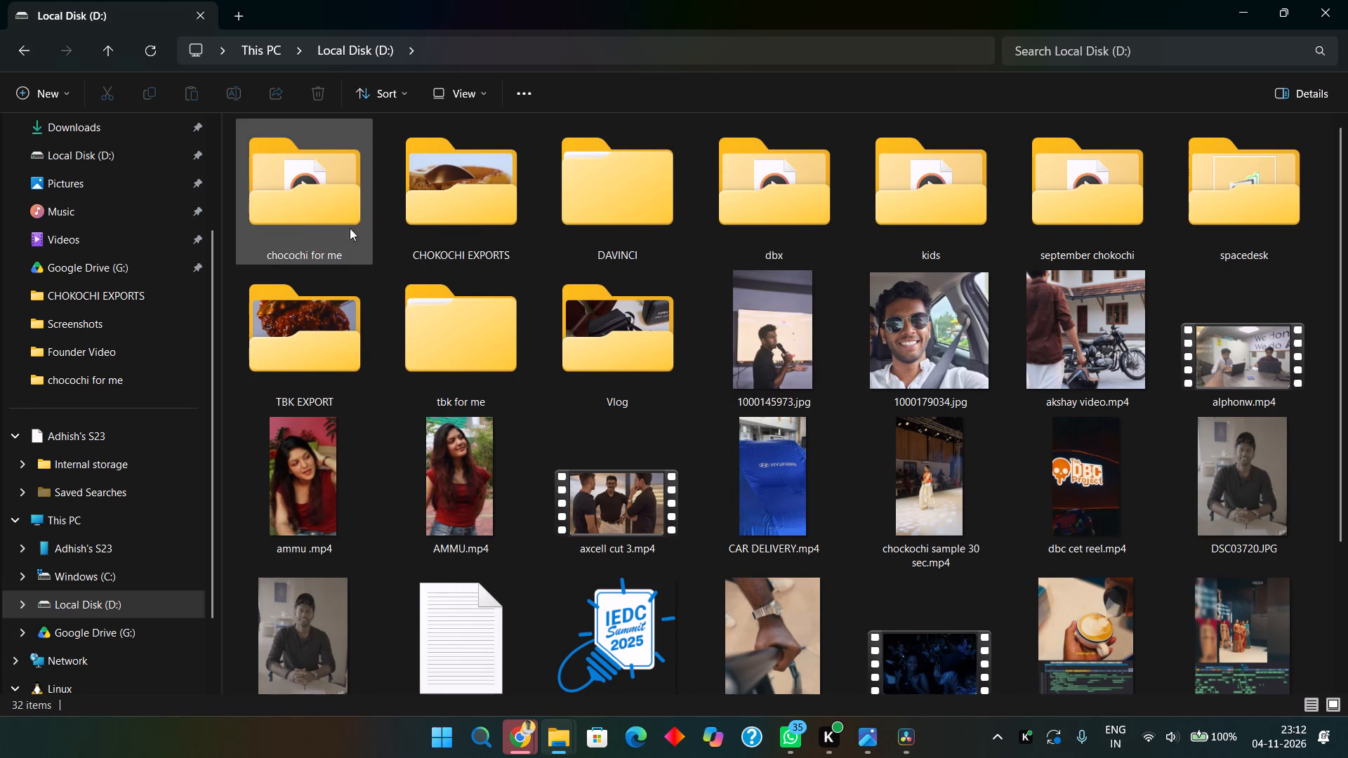
double_click(263, 182)
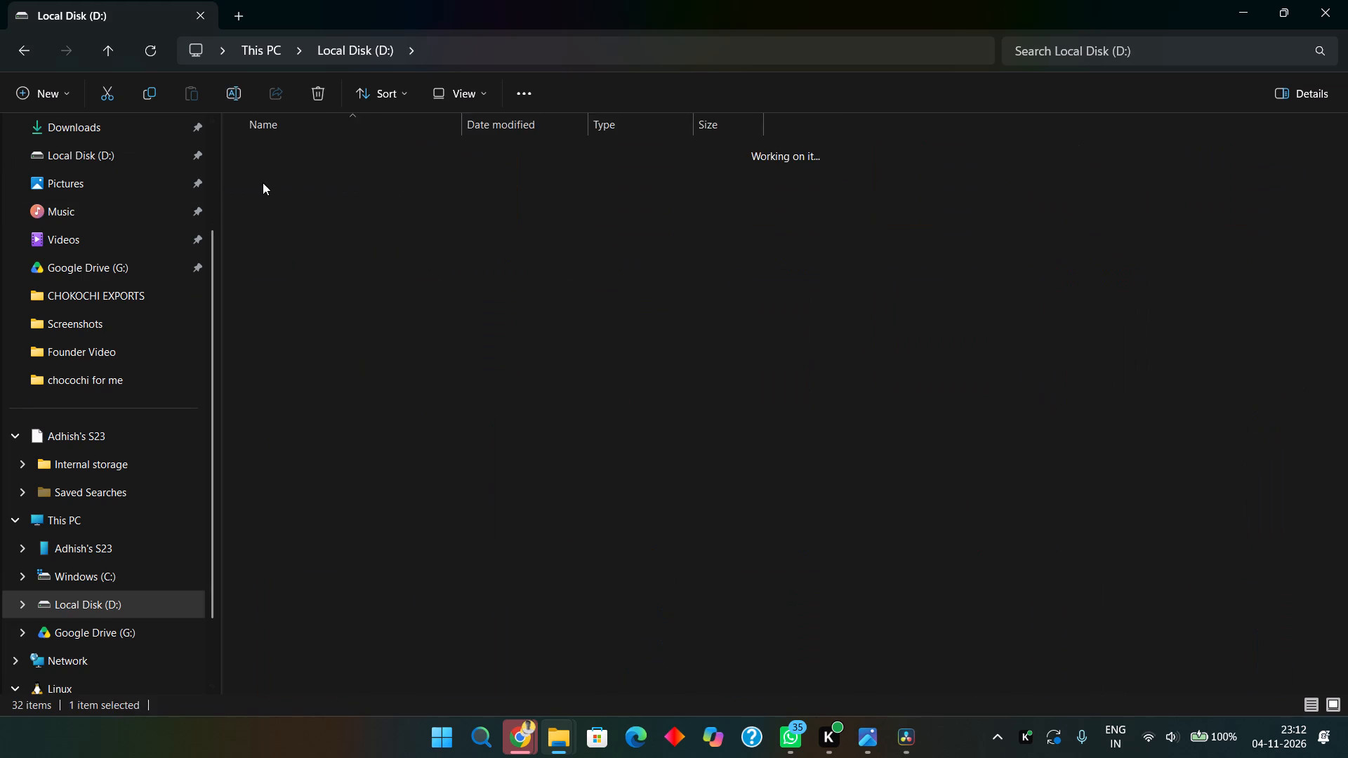
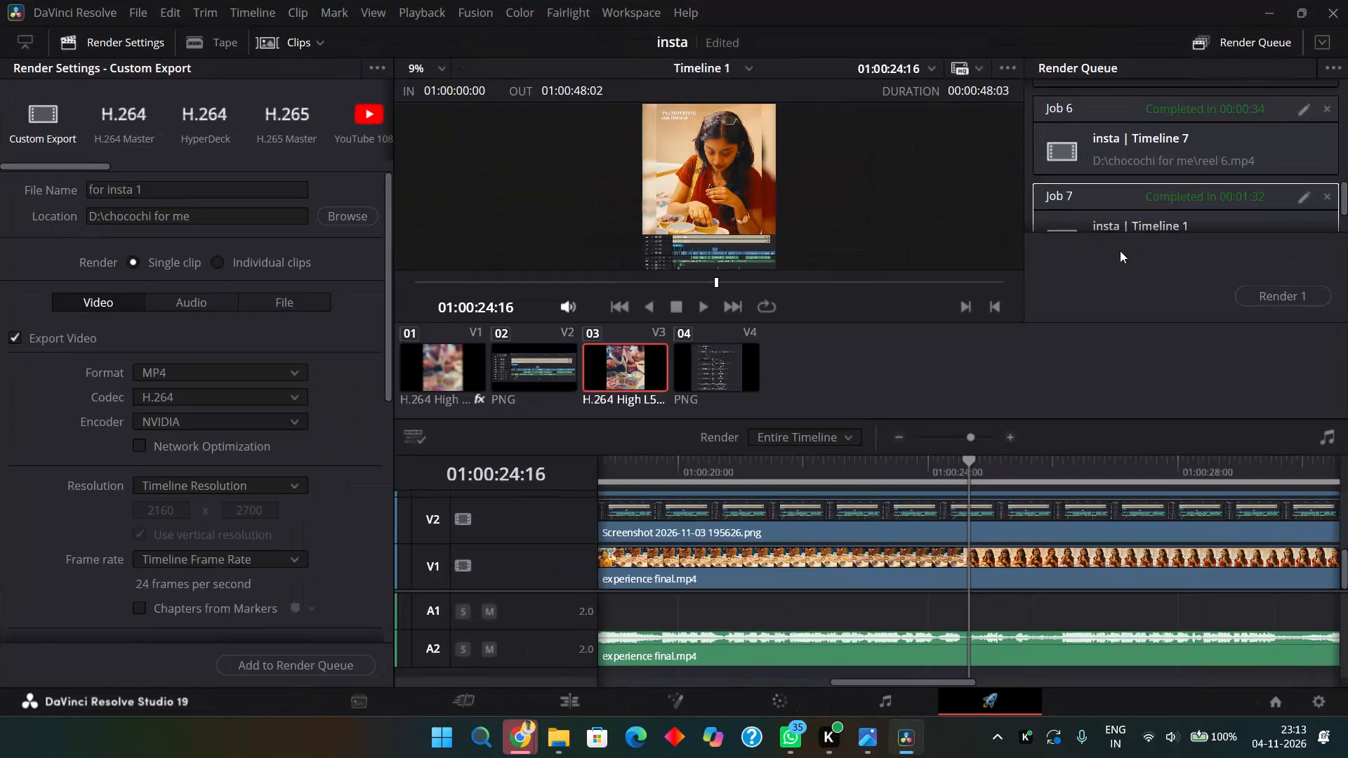
Copy the six MP4 files, for insta 1 to reel 6, from chocochi for me into the S23 phone's Internal storage.
key("alt+Tab")
left_click_drag(1158, 246, 627, 168)
key("ctrl+c")
key("ctrl+c")
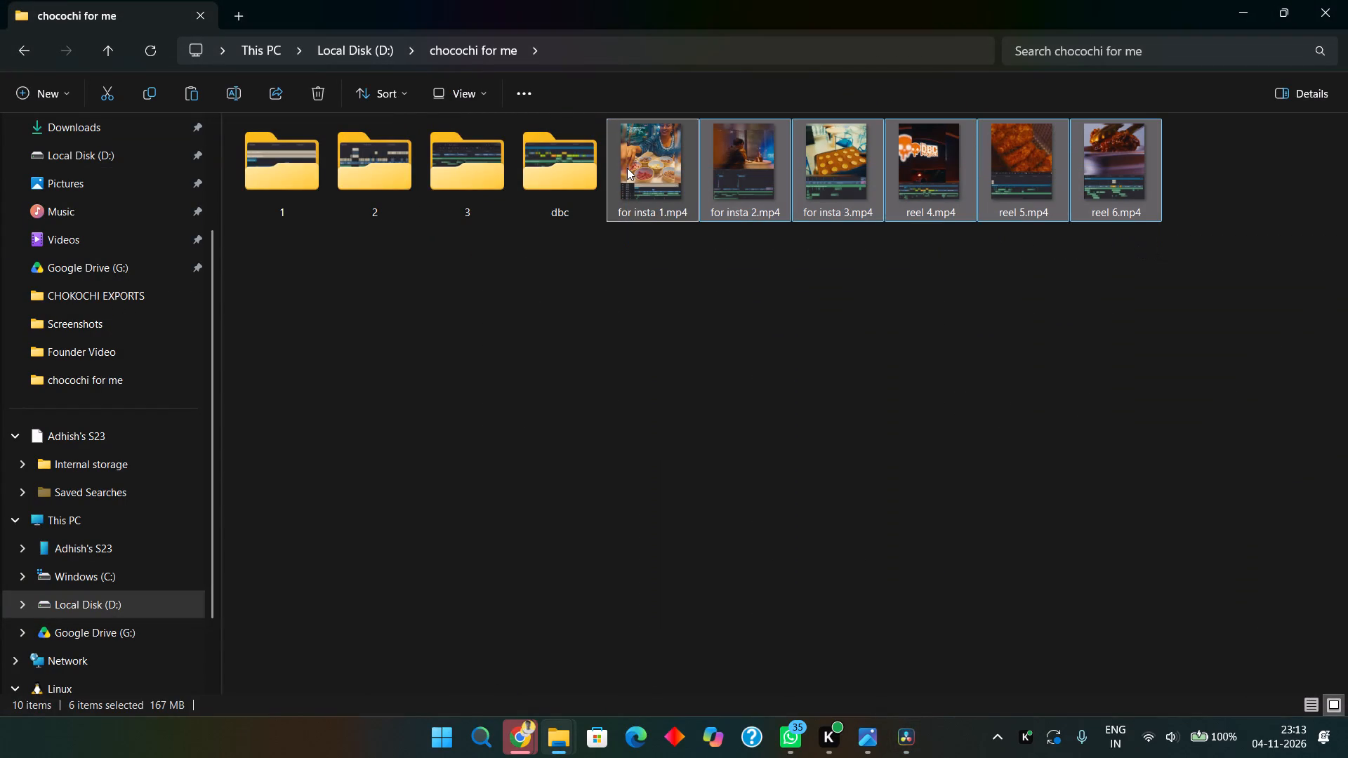
key("ctrl+c")
key("ctrl+c")
double_click(149, 544)
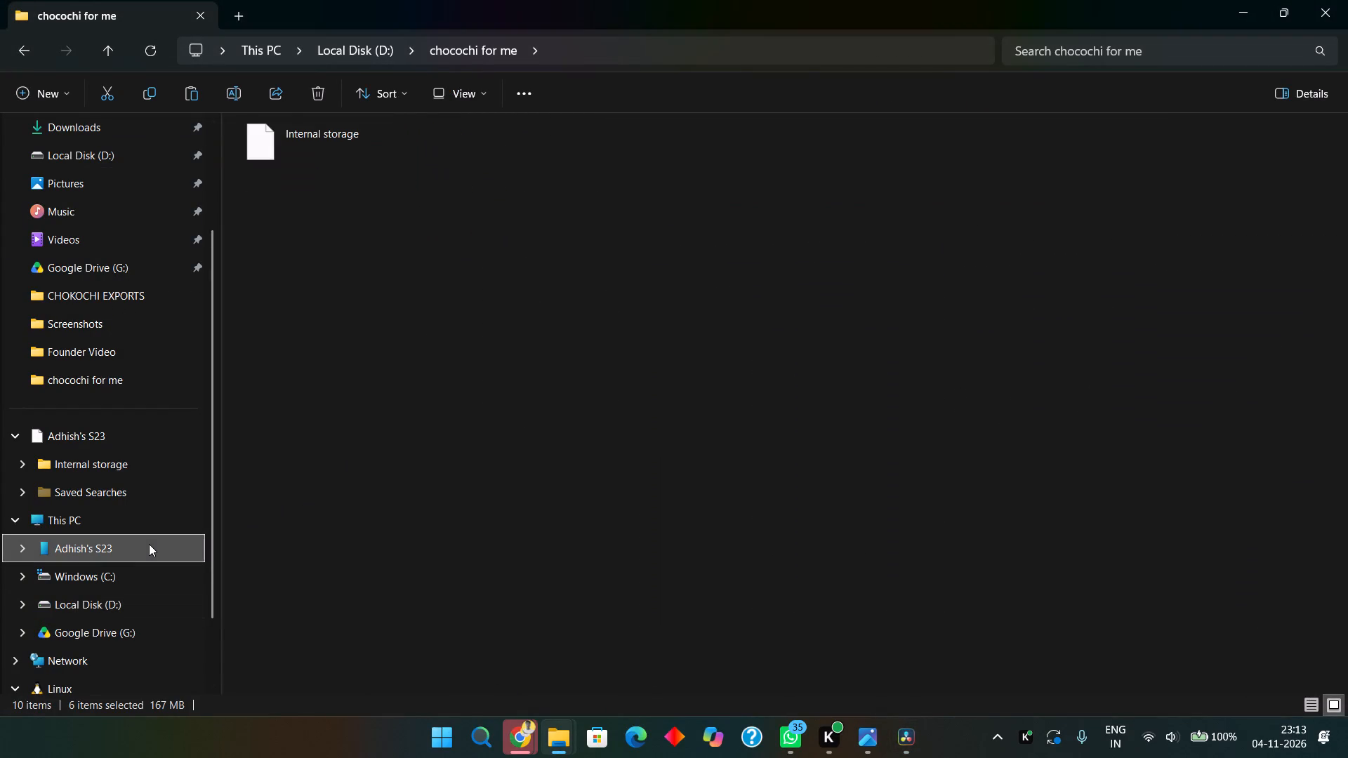
double_click(373, 161)
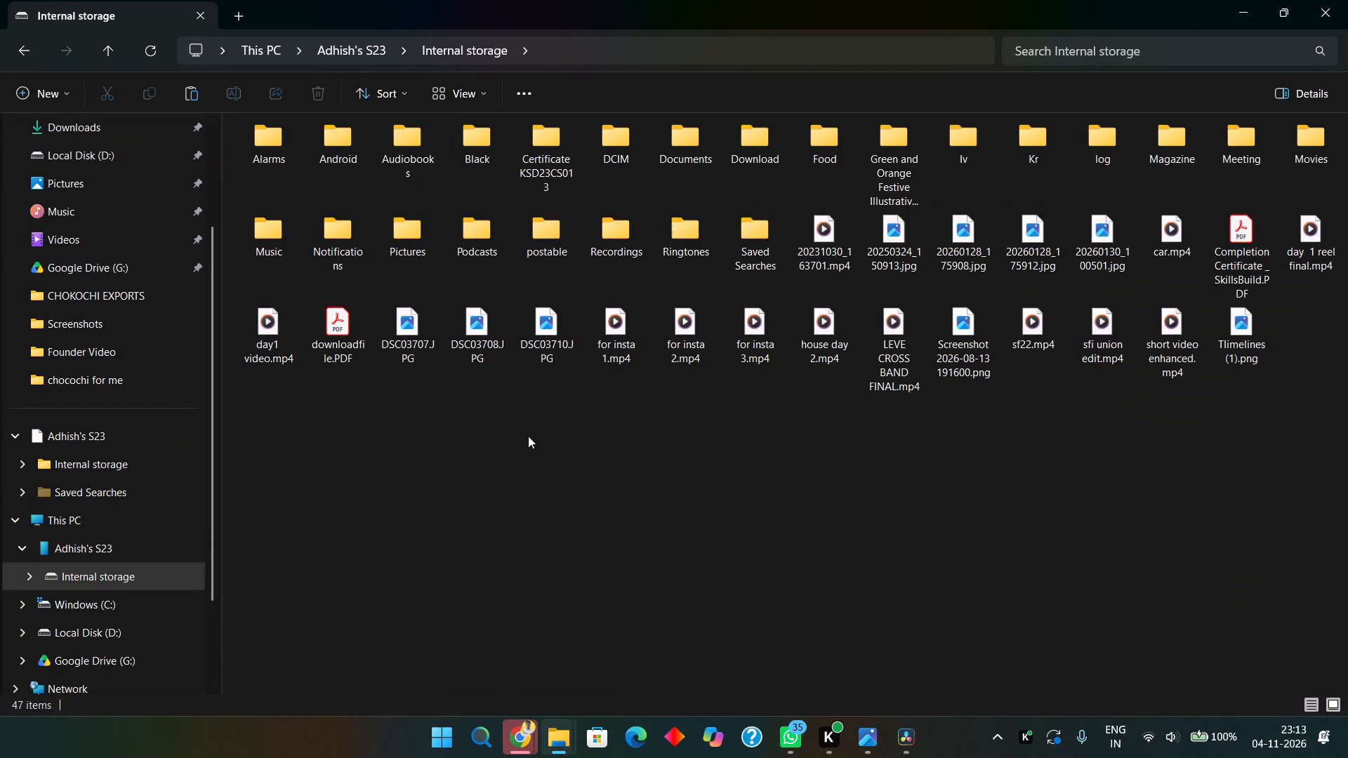
left_click(528, 436)
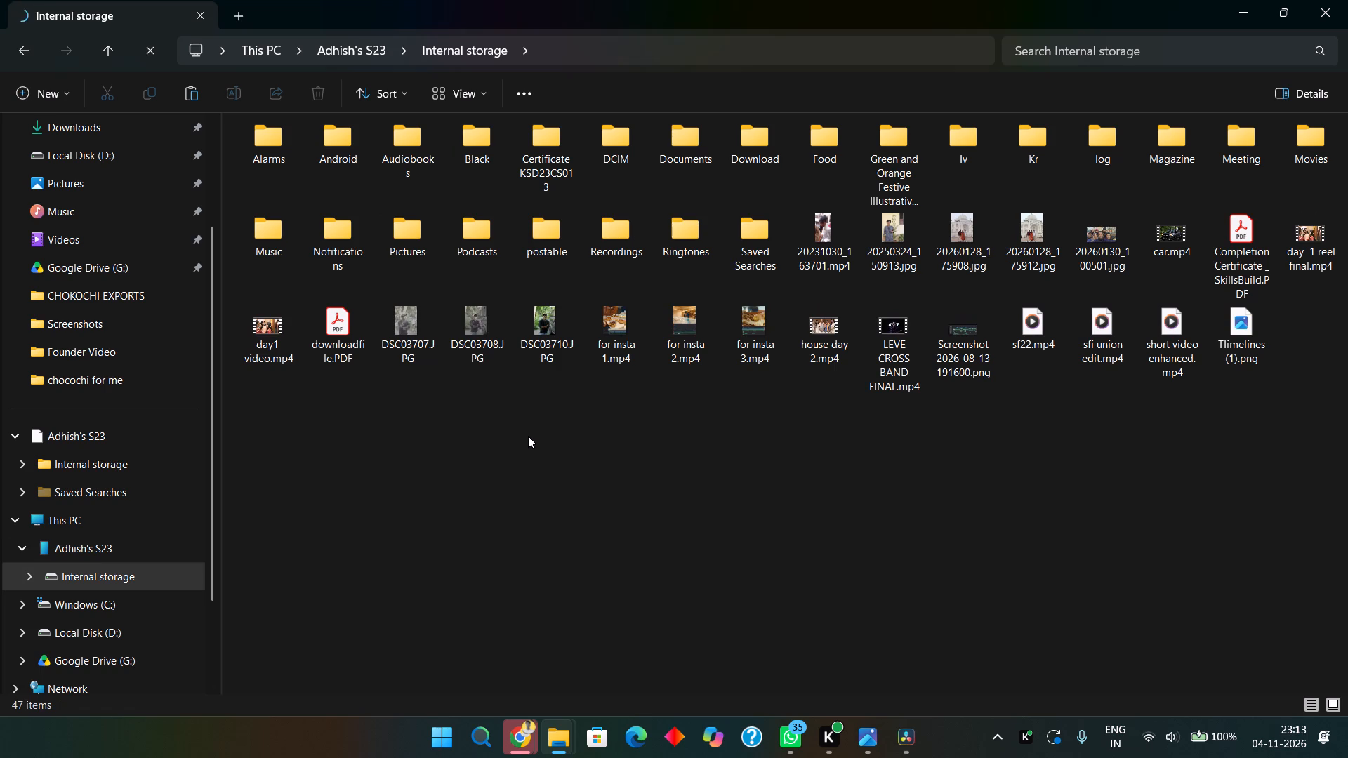
key("ctrl+v")
key("ctrl+space")
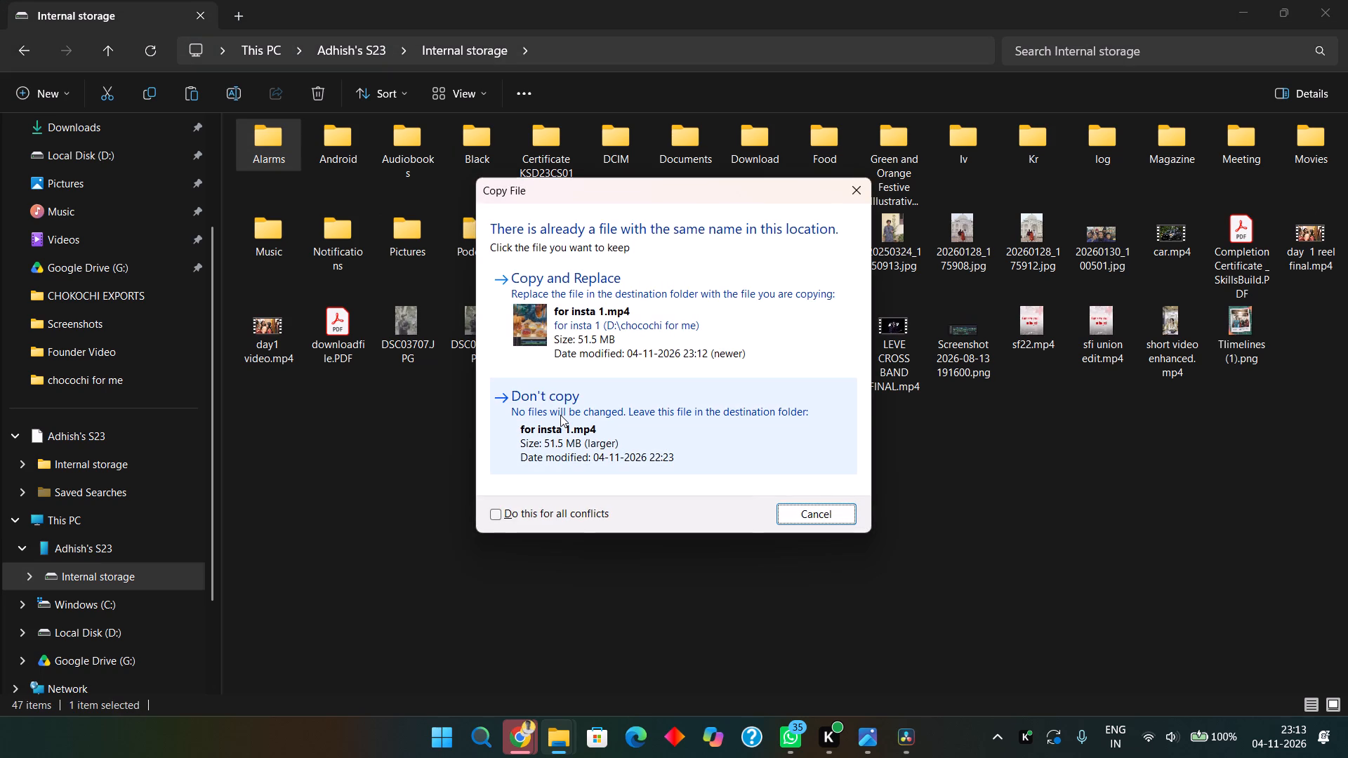
Replace the phone's existing for insta videos with the copied versions, applying the choice to all conflicts after for insta 1.mp4.
left_click(592, 352)
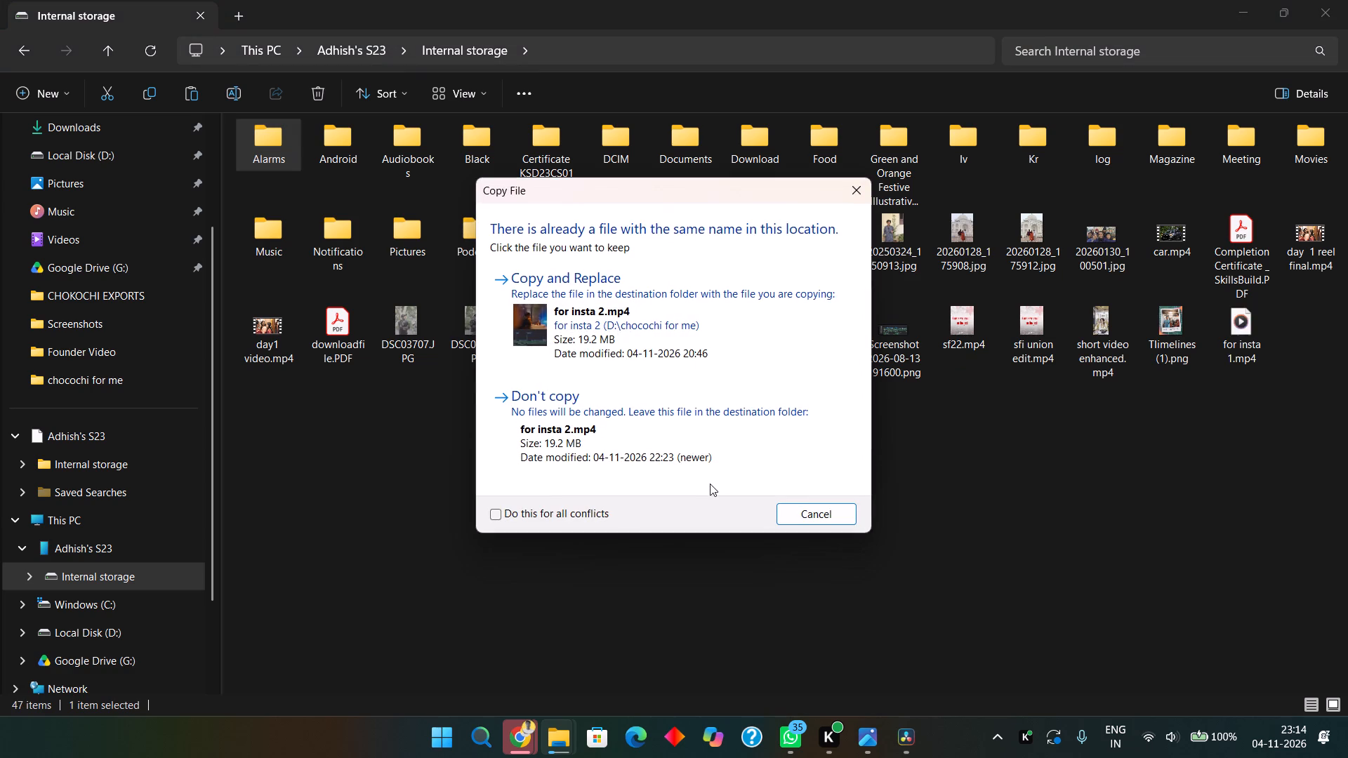
left_click(500, 520)
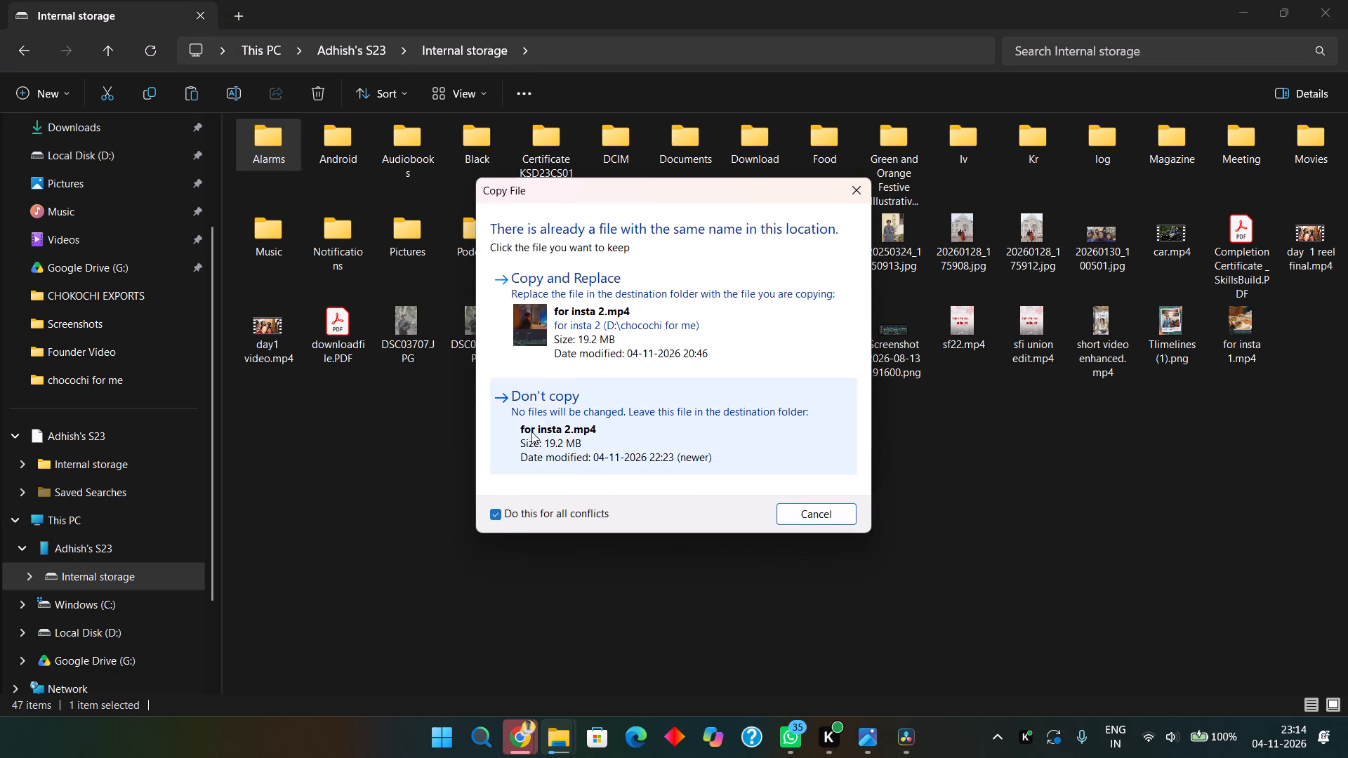
left_click(587, 317)
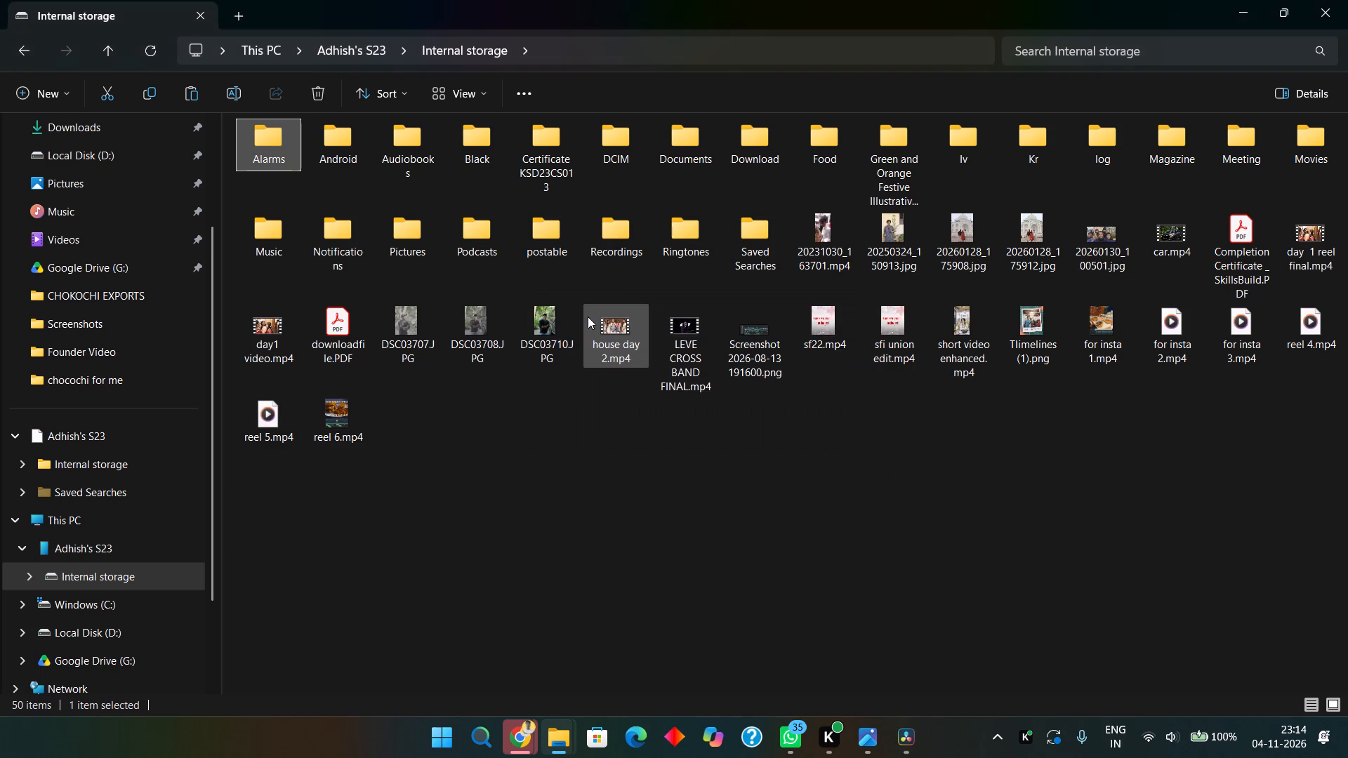
Close the File Explorer windows, DaVinci Resolve and the Chrome browser window.
left_click(1347, 0)
left_click(1344, 1)
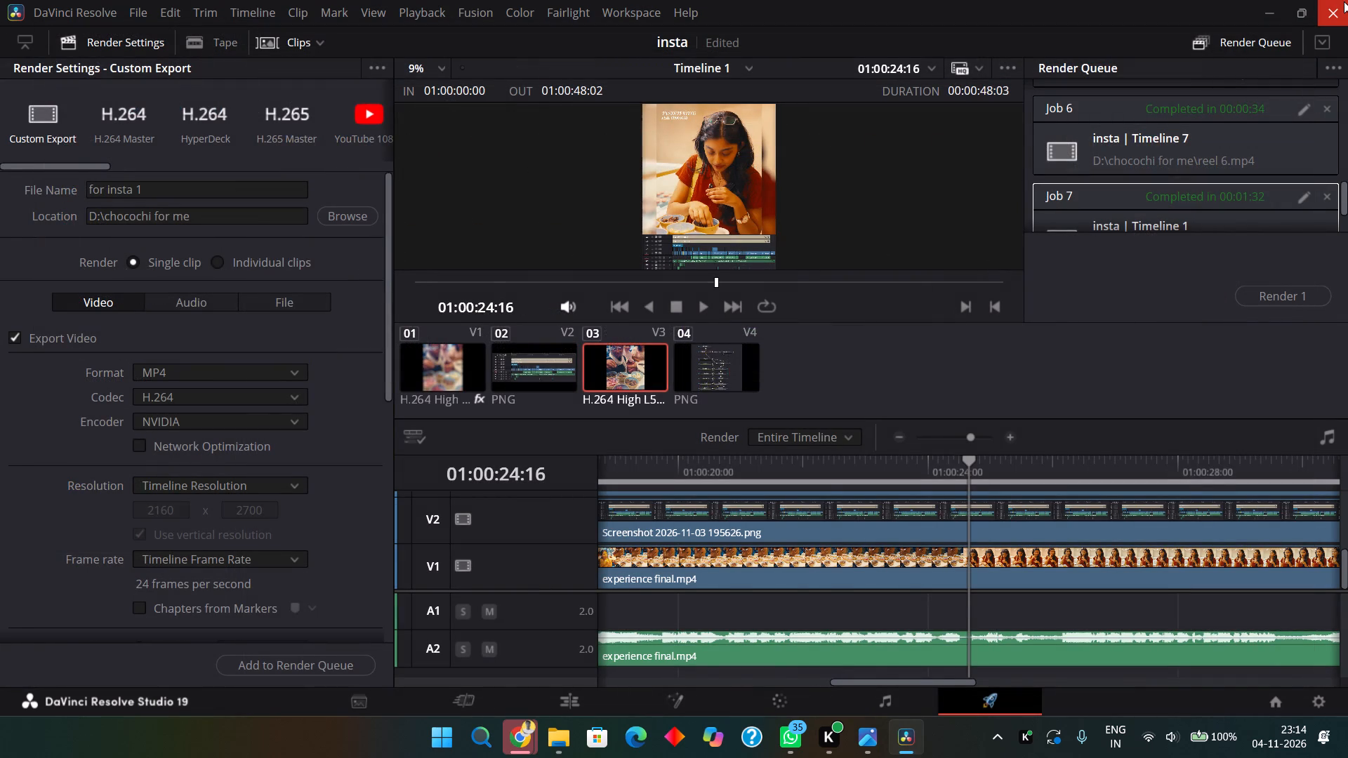
left_click(1344, 1)
left_click(1344, 1)
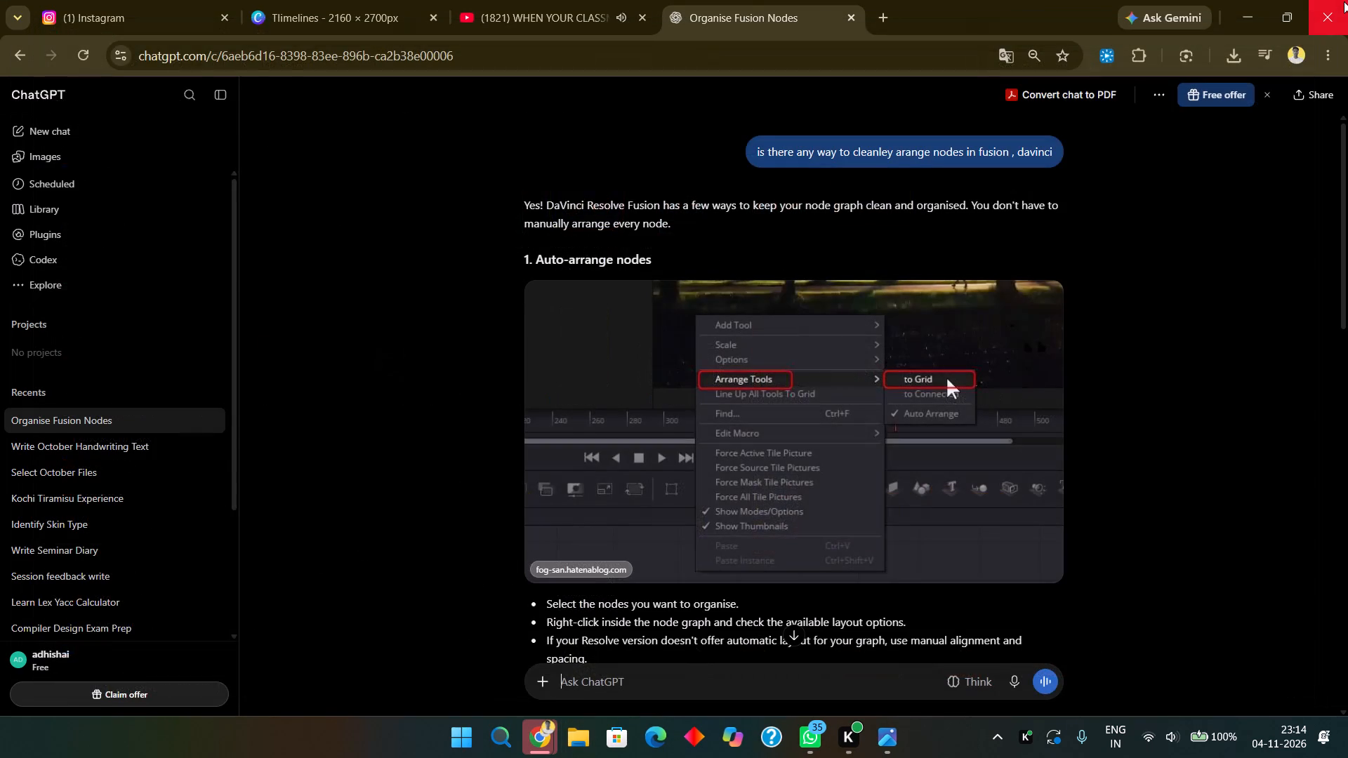
left_click(1344, 1)
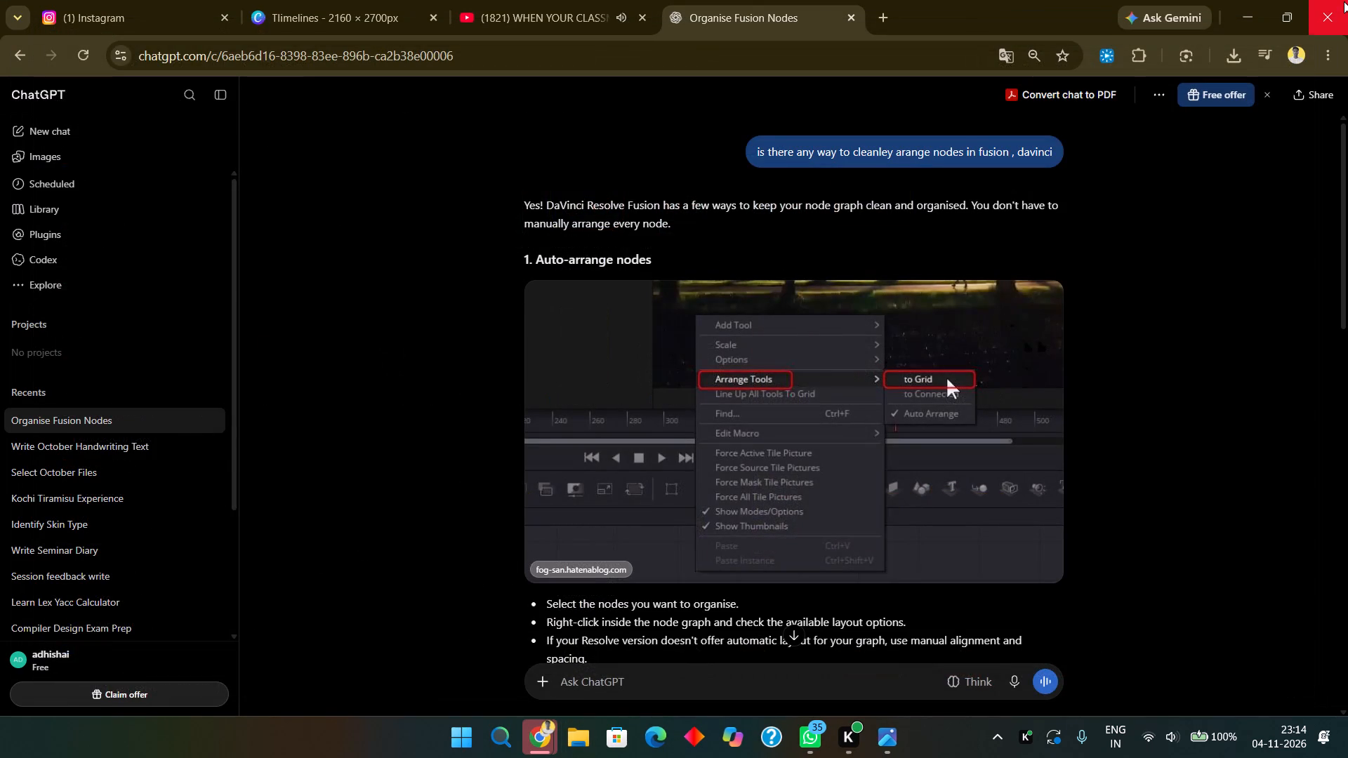